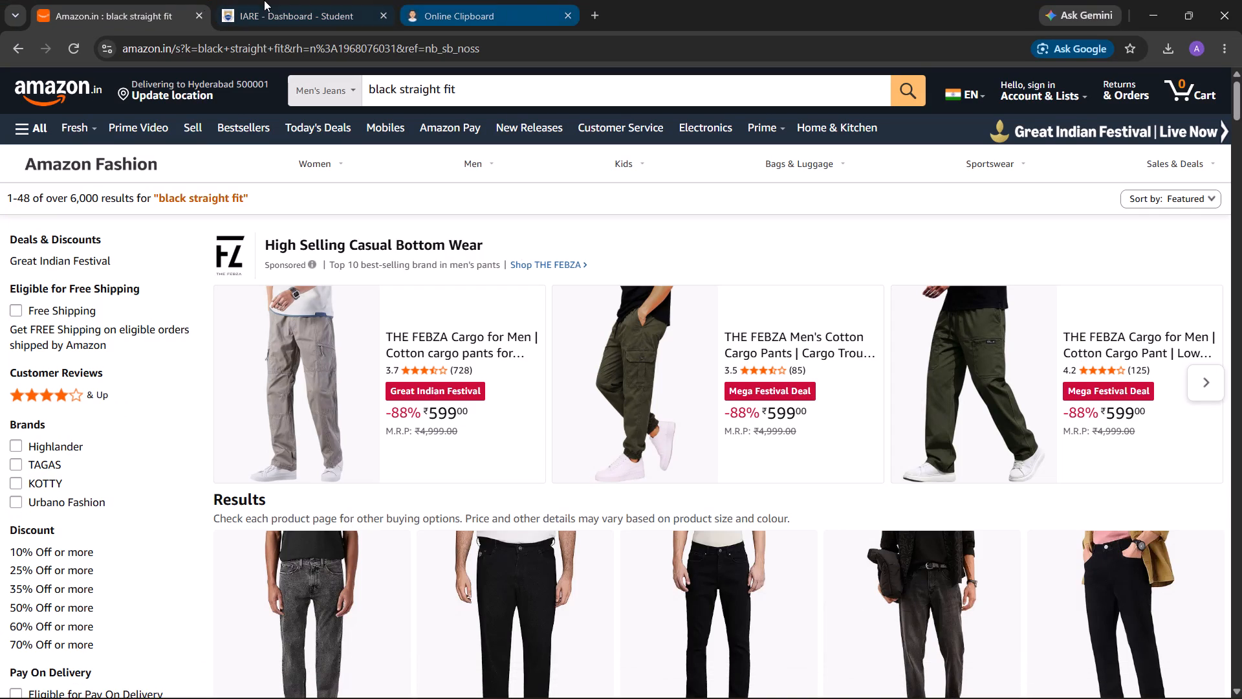
Close the Amazon search results tab for black straight fit jeans.
left_click(197, 10)
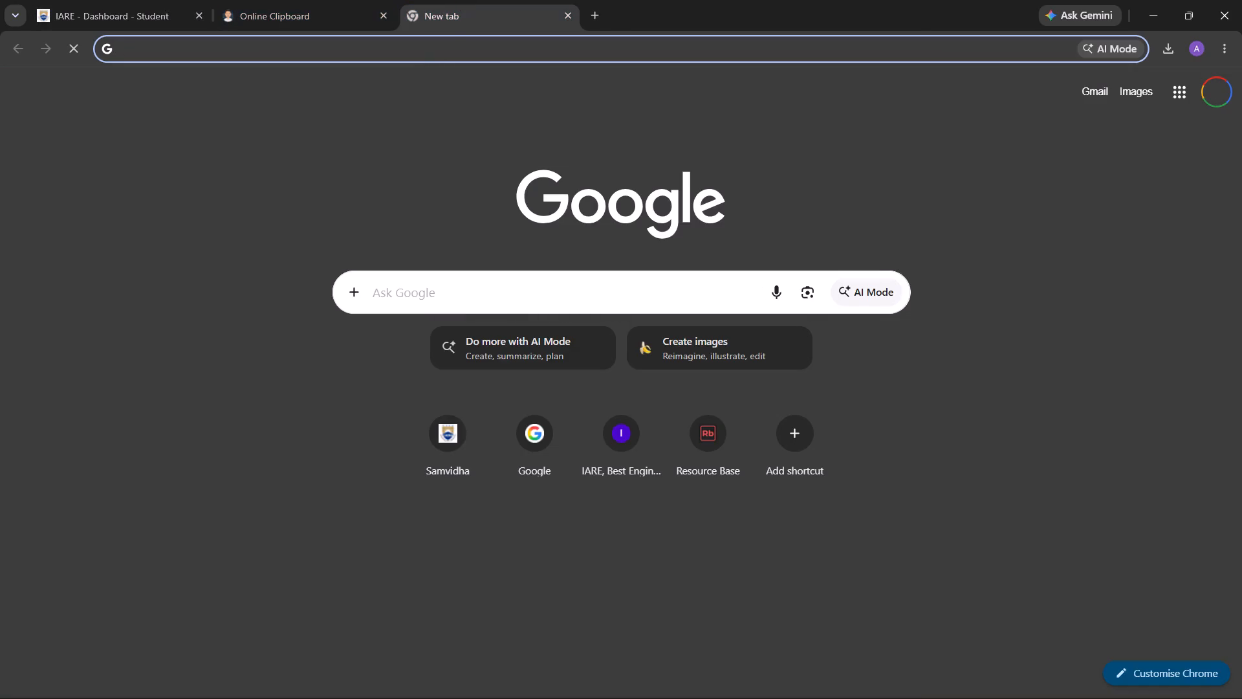
left_click(420, 49)
left_click(254, 458)
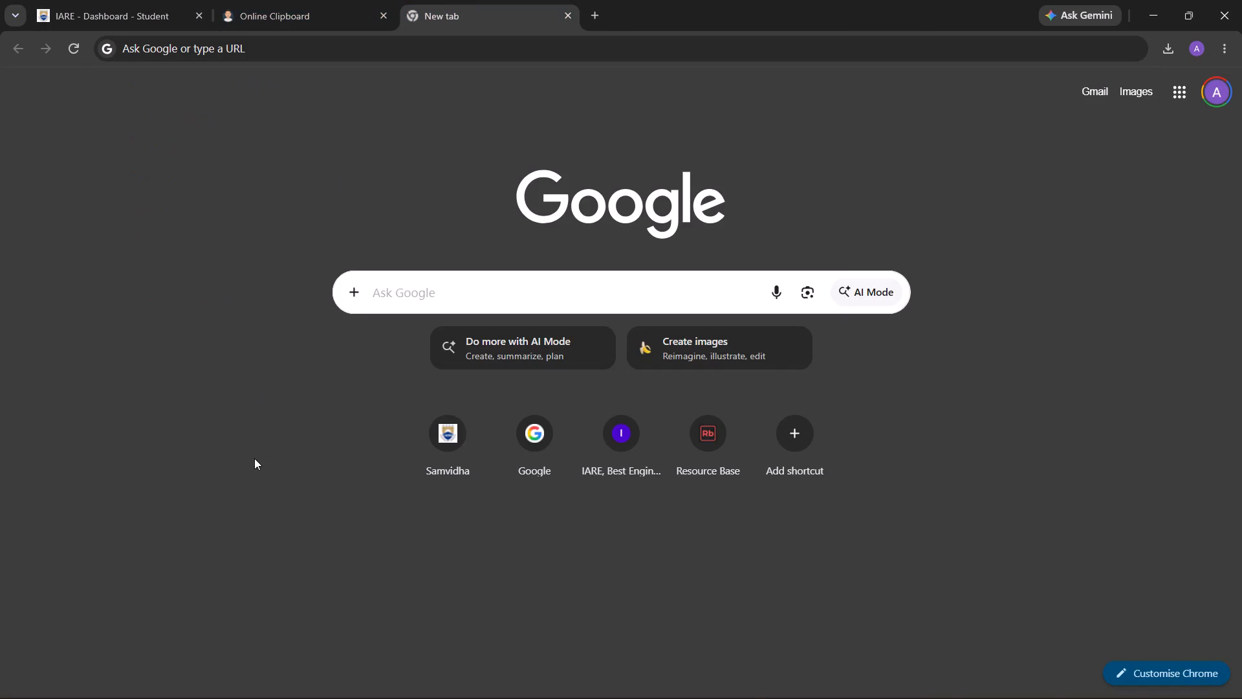
Switch to the other Chrome profile named arjun, the one labelled with an e-mail address.
left_click(1205, 40)
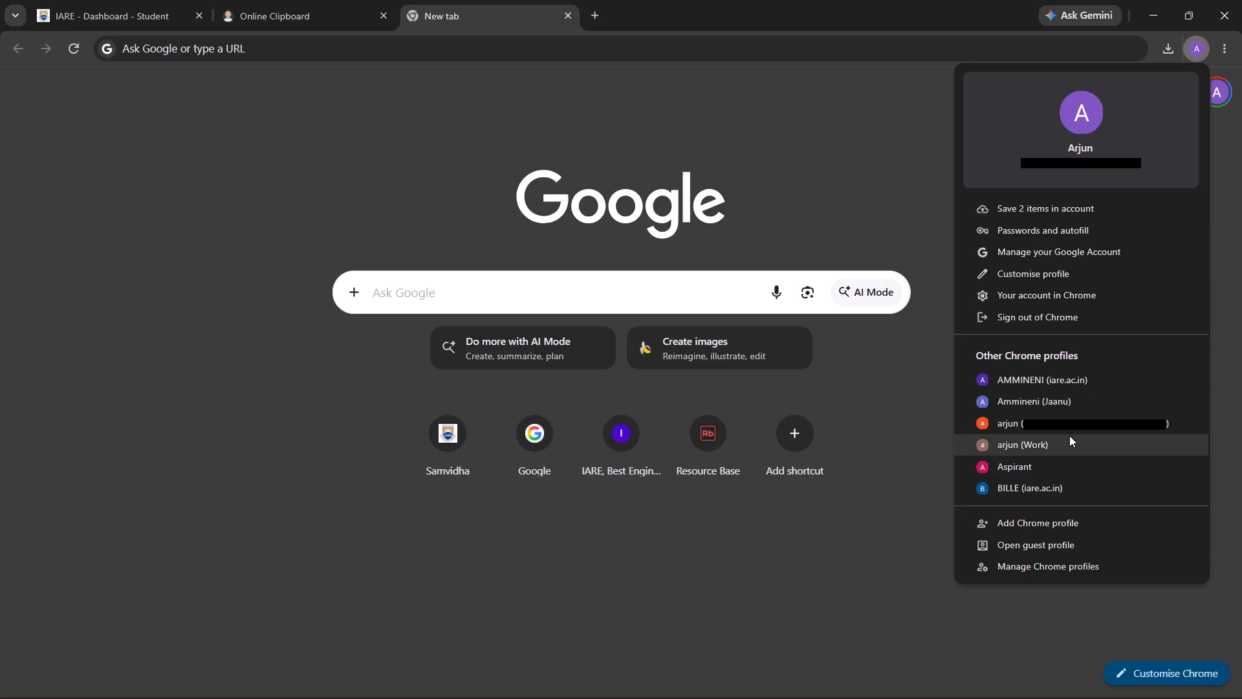
left_click(1054, 421)
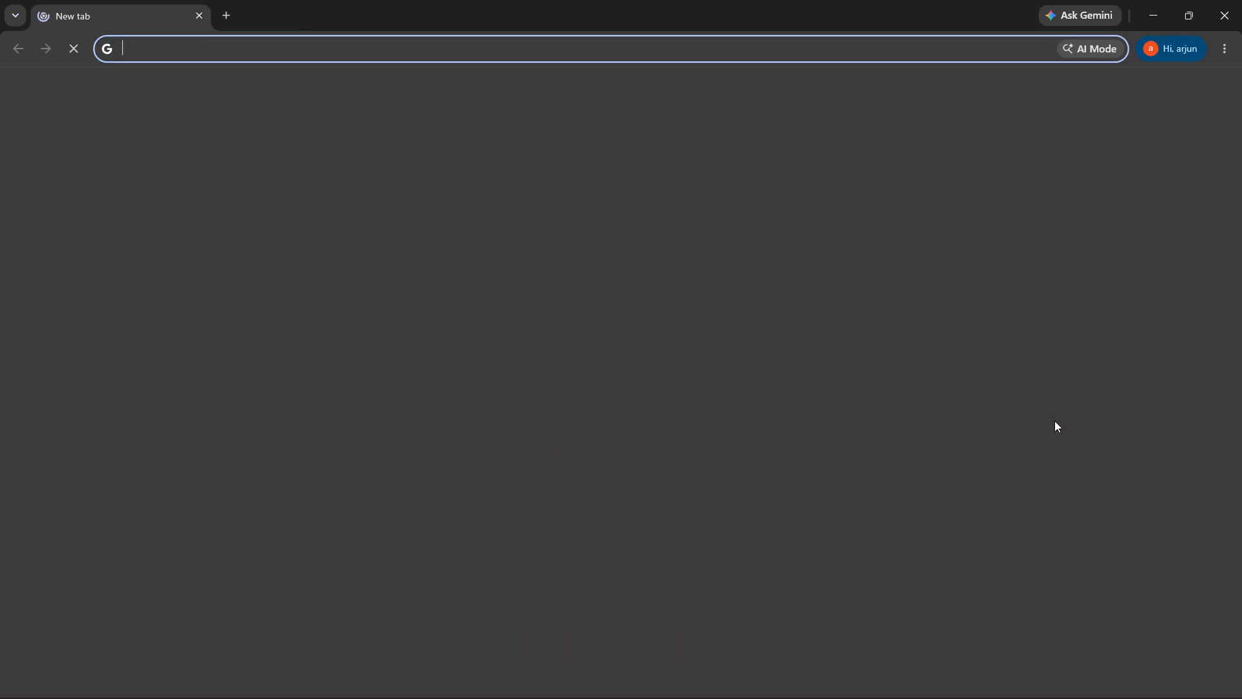
Go to the Overleaf projects page at overleaf.com/project.
type("over")
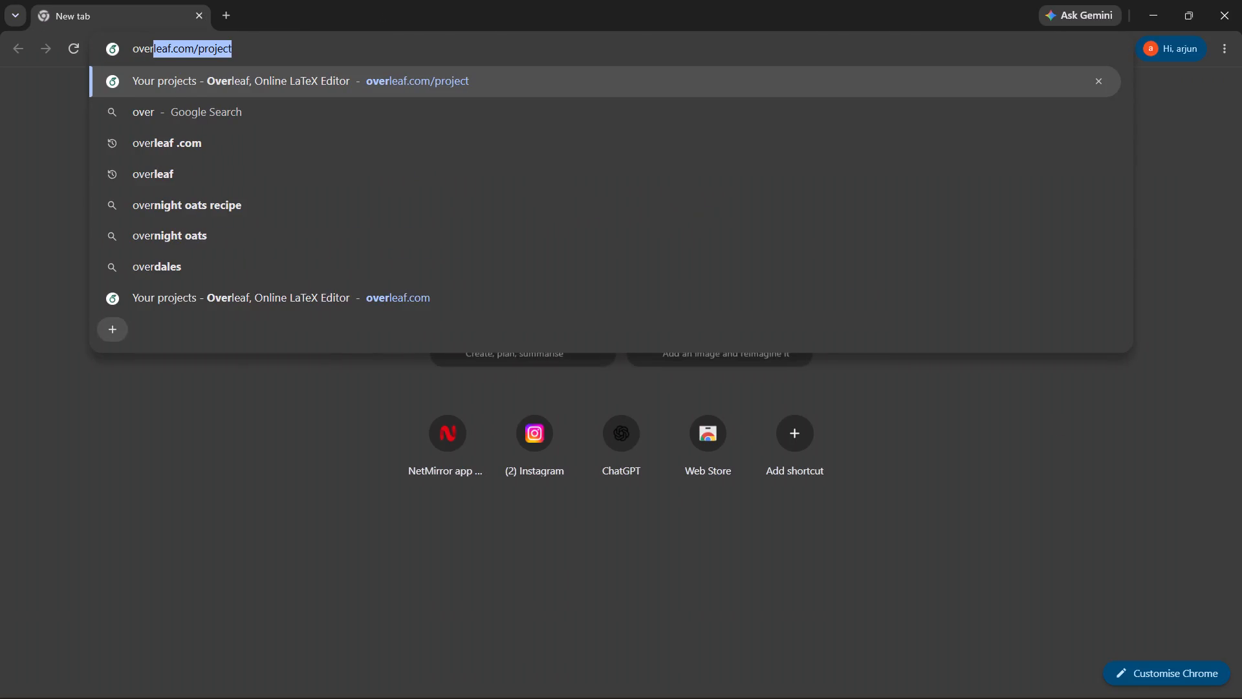
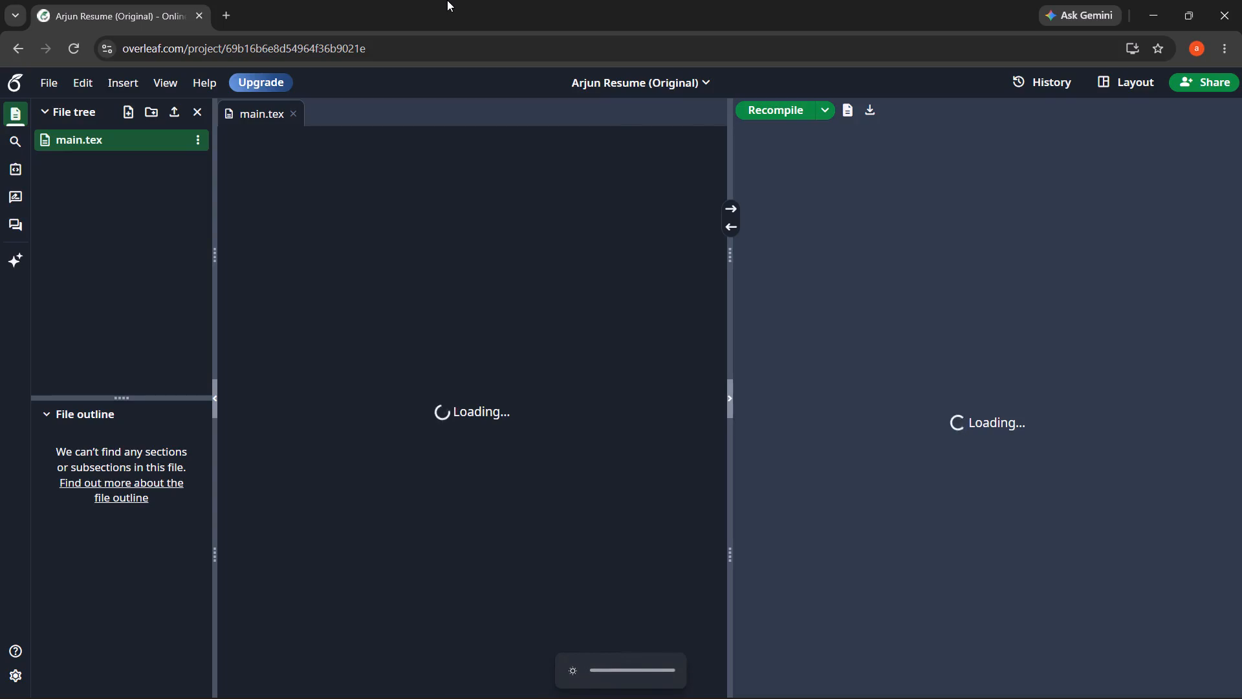
Recompile the resume's main.tex.
scroll(521, 367, "down", 2)
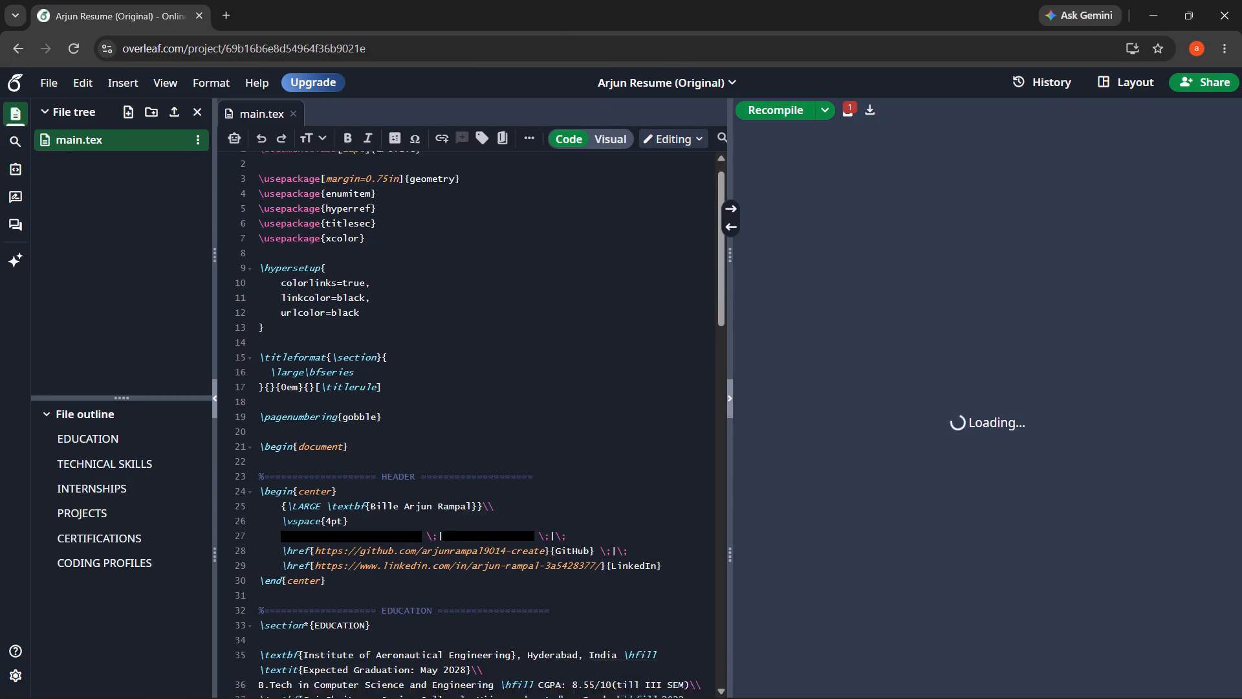
scroll(521, 367, "down", 6)
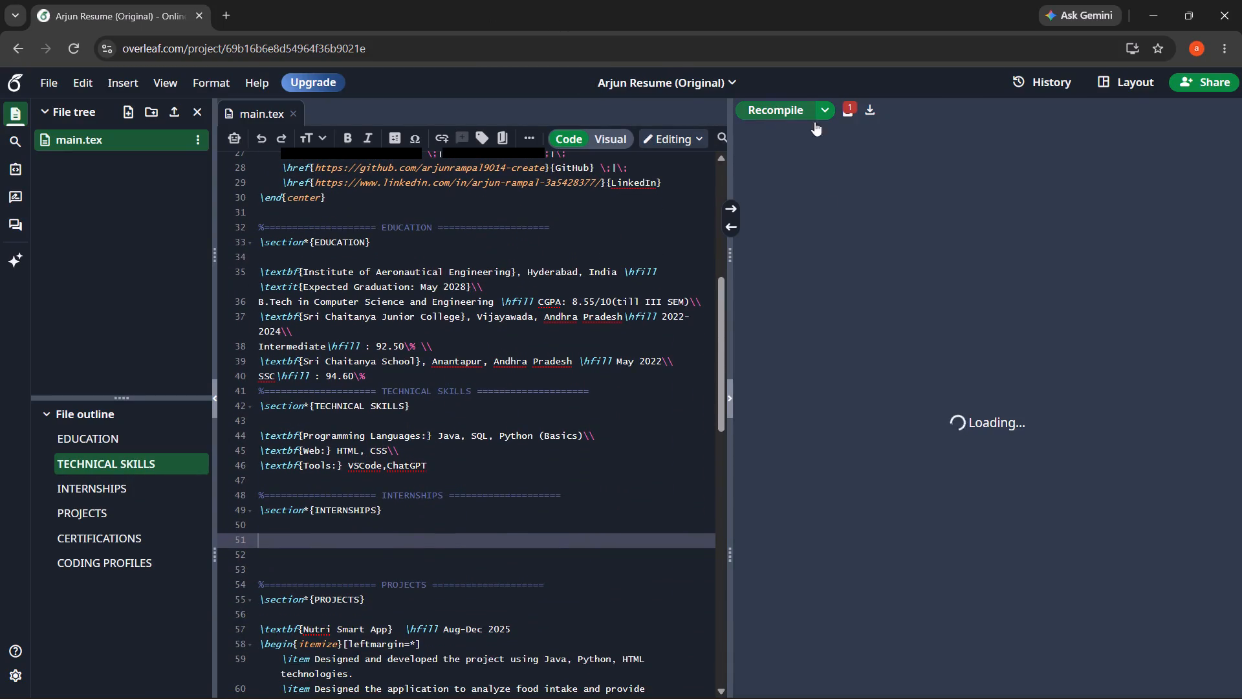
left_click(759, 115)
Look through the Projects, Certifications and Coding Profiles sections in the resume source and compiled preview.
scroll(486, 478, "down", 2)
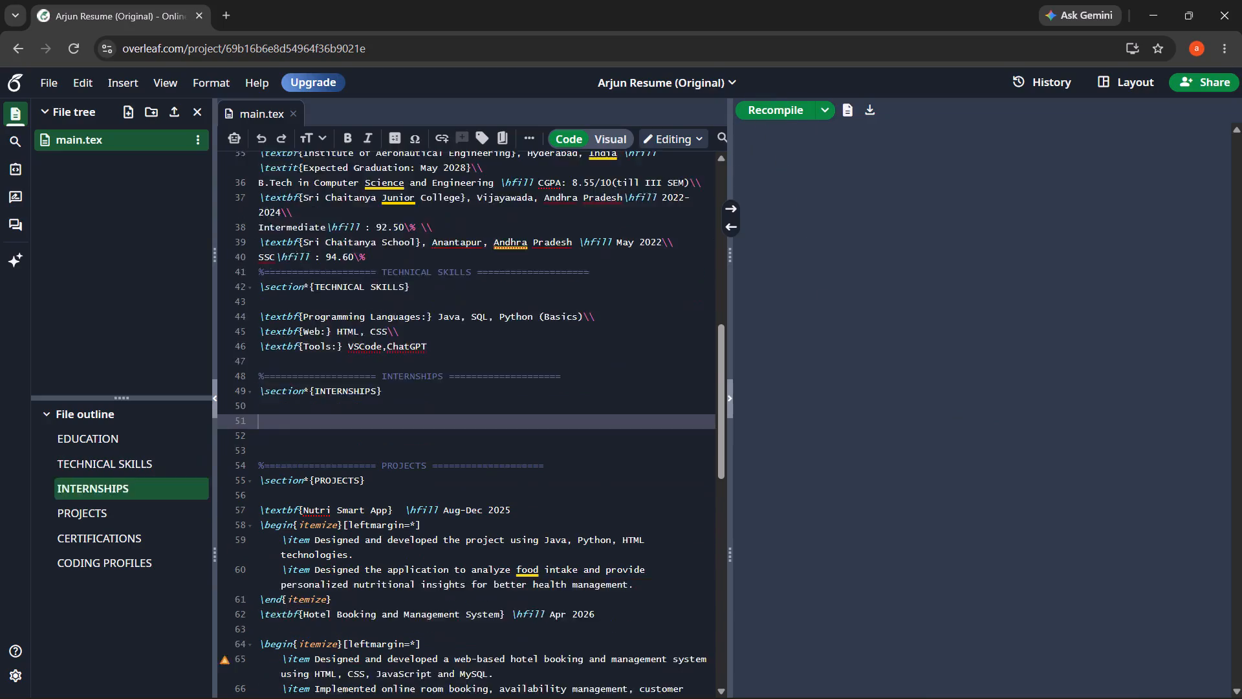
scroll(486, 478, "down", 3)
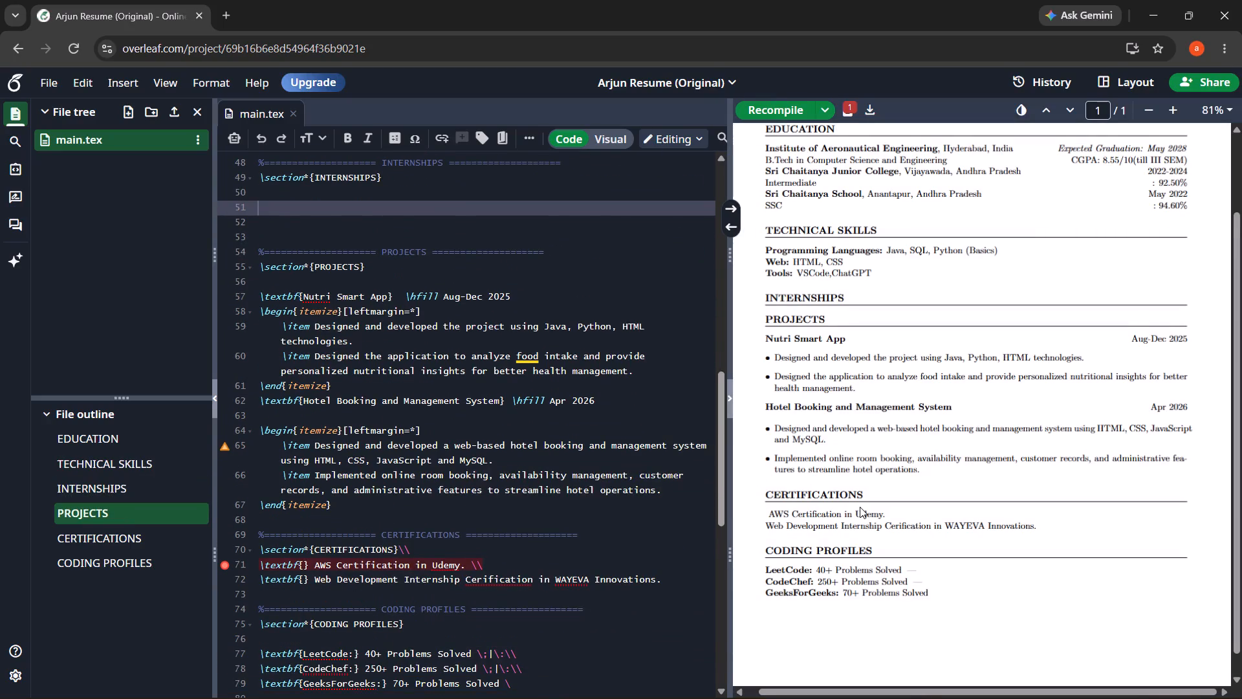
scroll(860, 507, "down", 1)
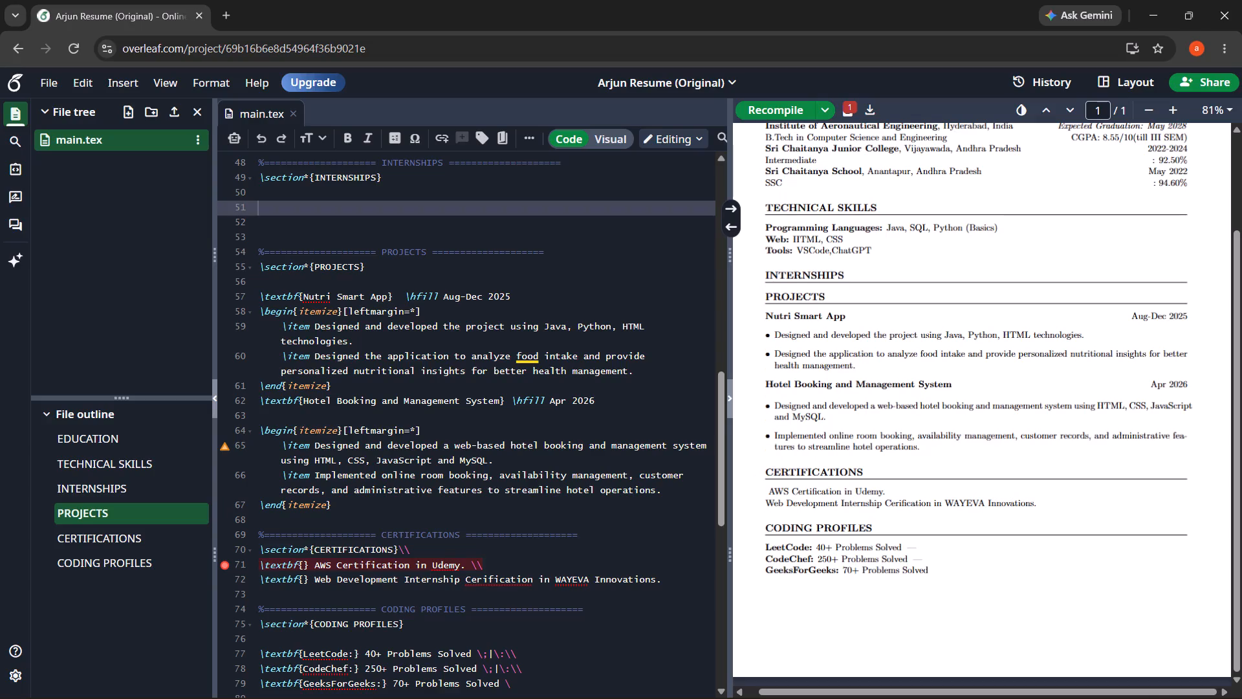
scroll(860, 507, "up", 5)
scroll(860, 507, "down", 5)
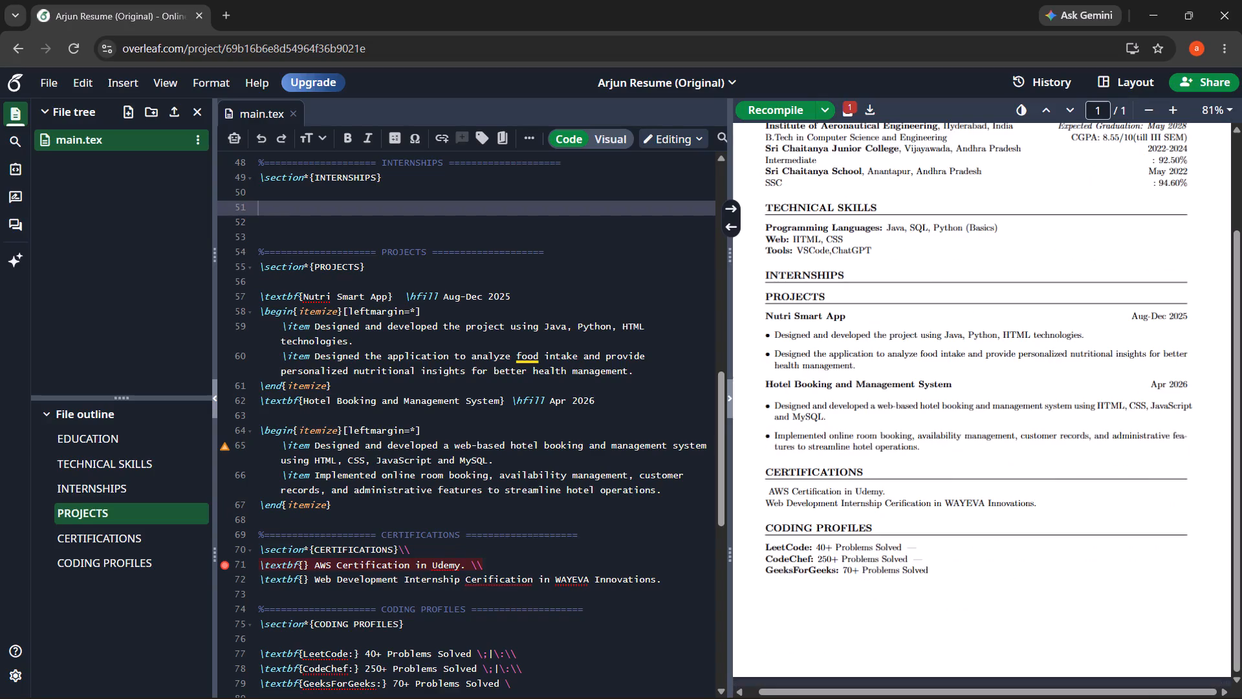
scroll(860, 507, "down", 1)
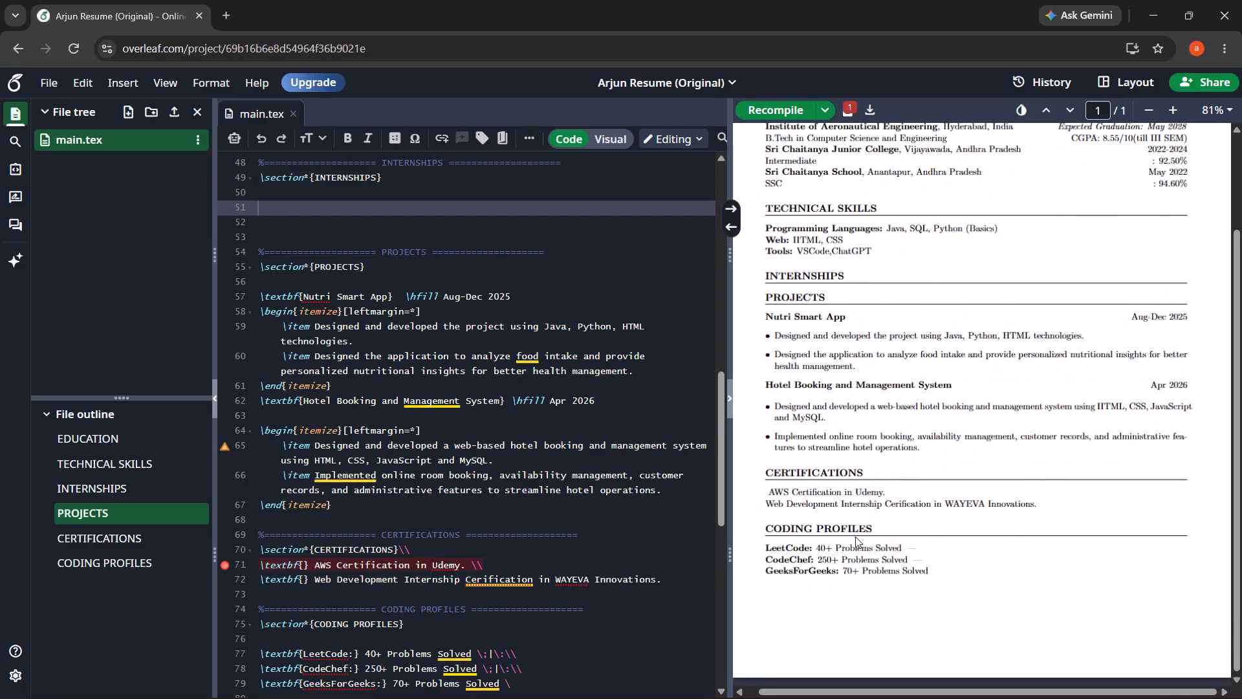
Switch to the other Chrome window with the blank tab and open LeetCode's problem set page at leetcode.com/problemset.
left_click(817, 688)
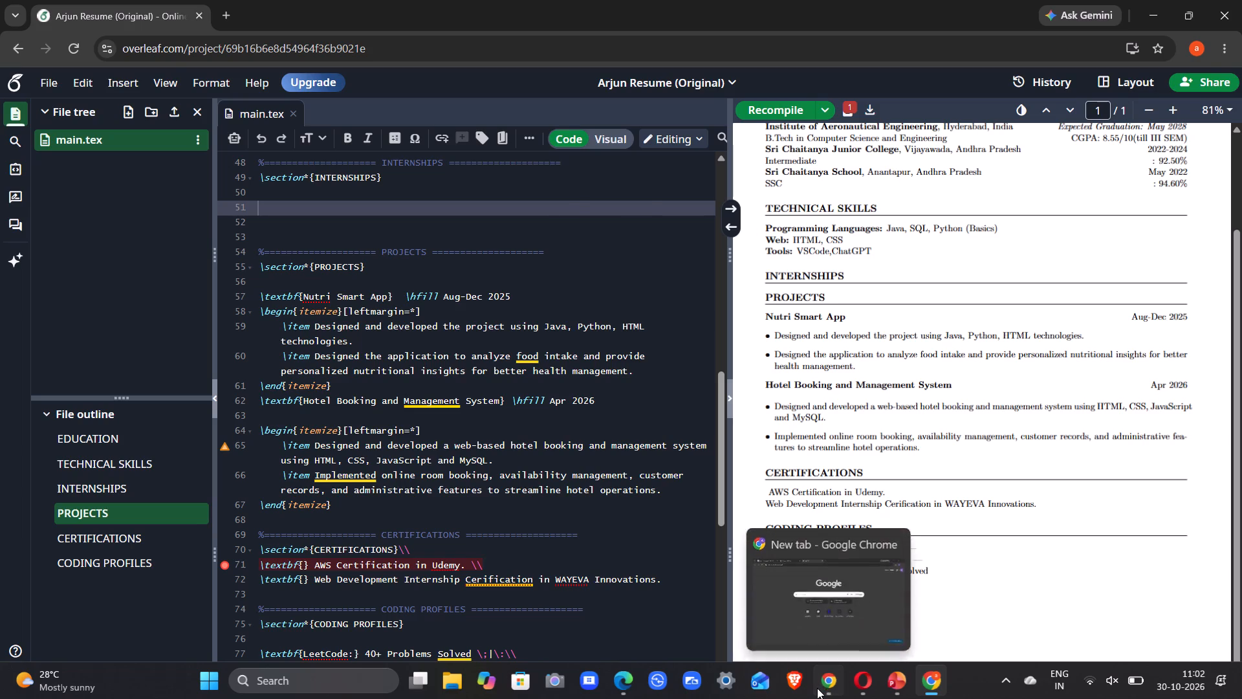
left_click(376, 48)
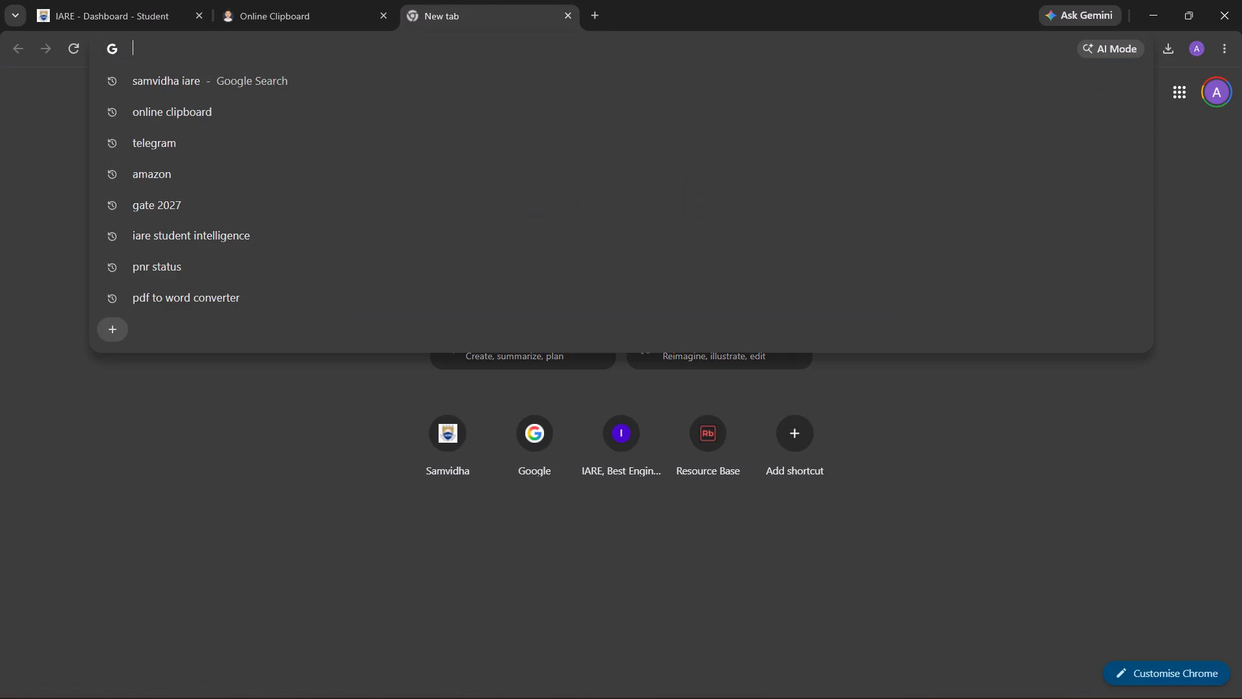
type("leetco")
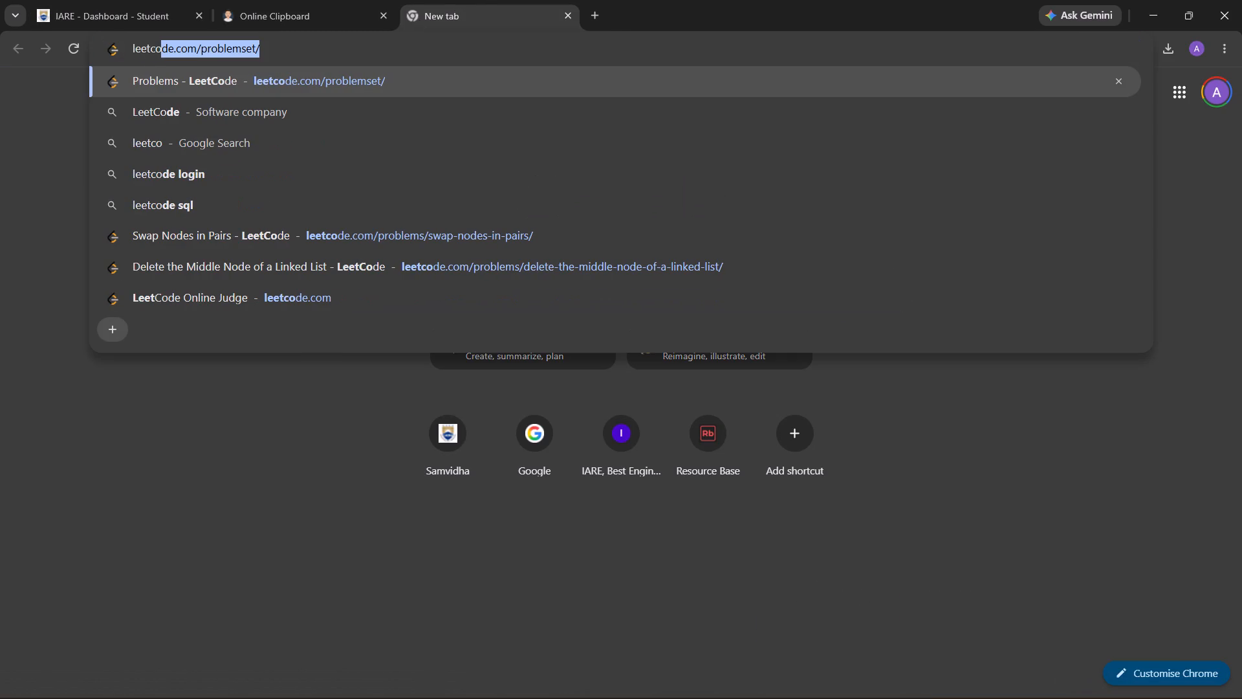
key("Right")
key("Return")
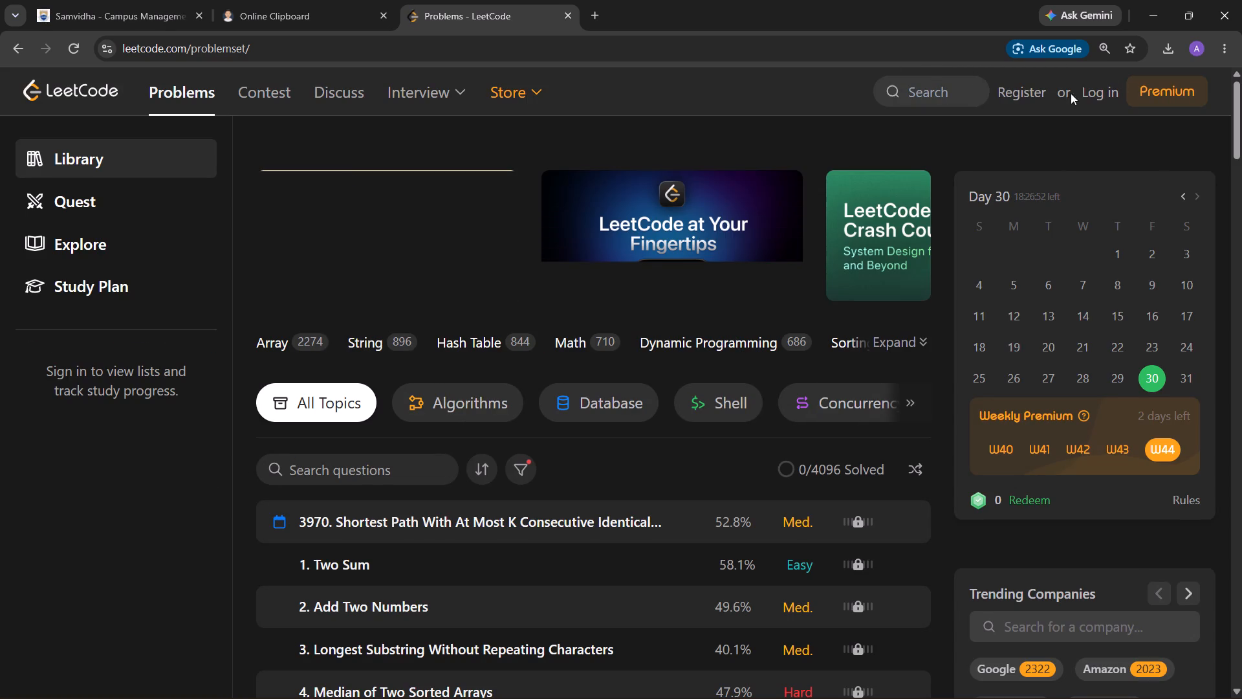
Sign in to LeetCode with the Google account.
left_click(1088, 94)
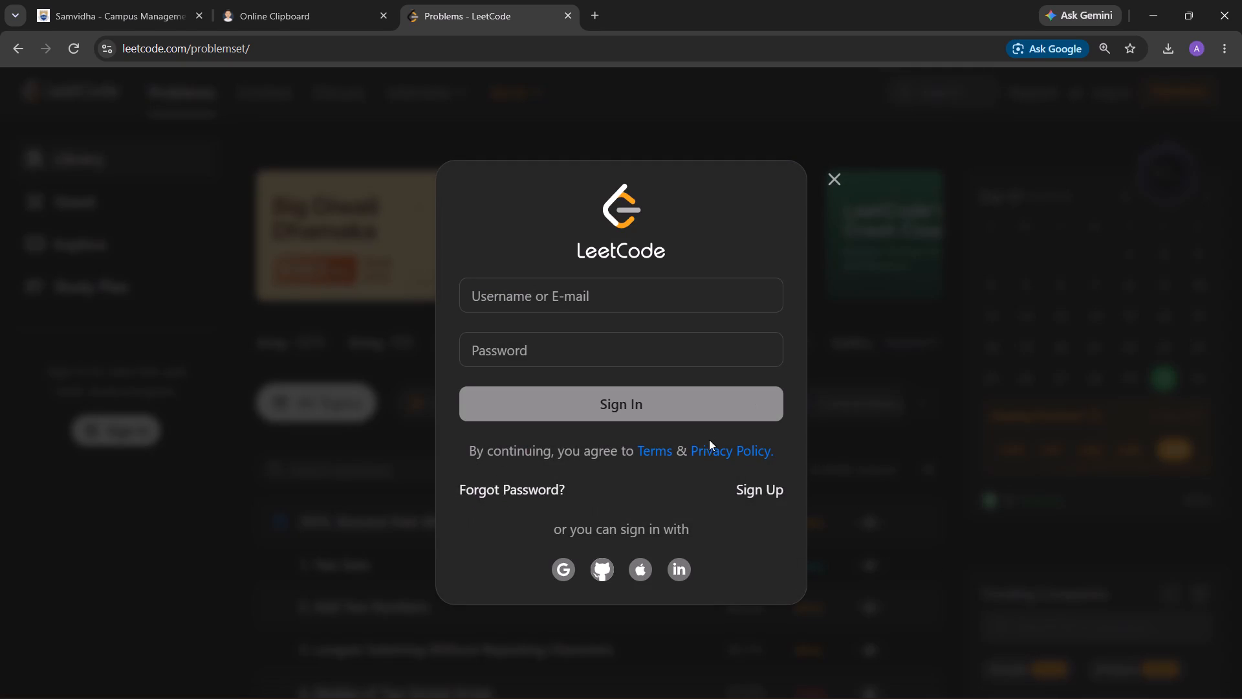
left_click(560, 566)
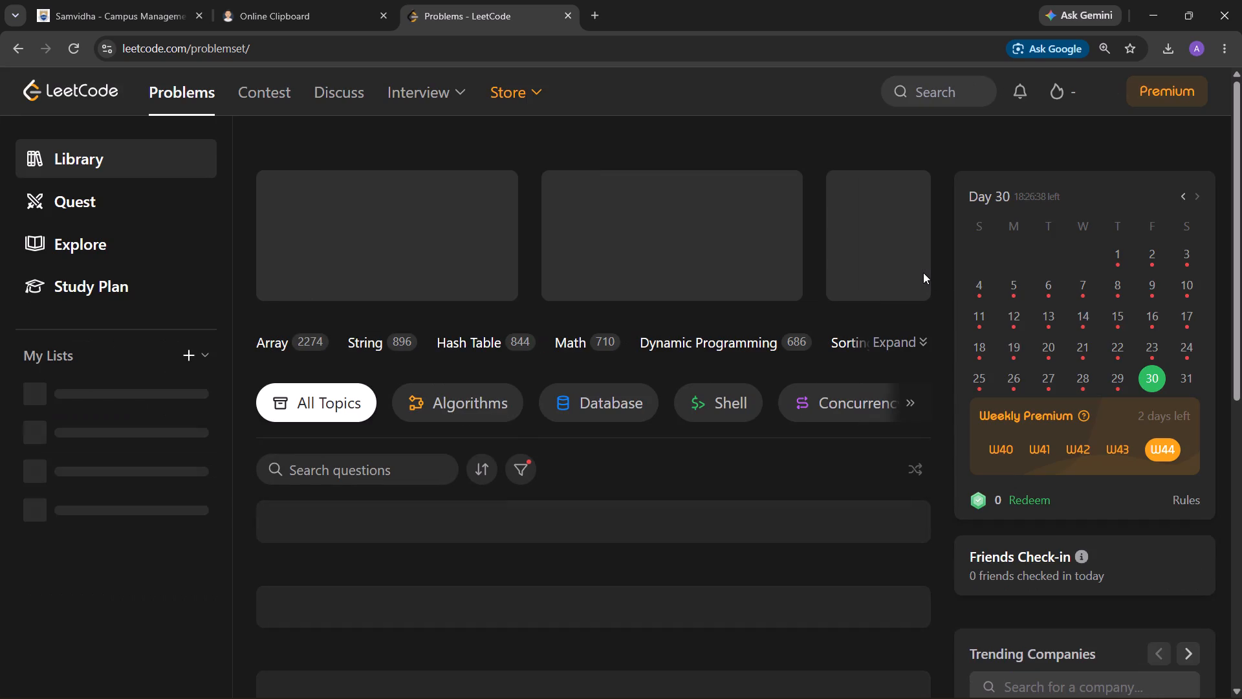
Open the signed-in account's LeetCode profile page to check its solved-problem statistics.
left_click(1107, 88)
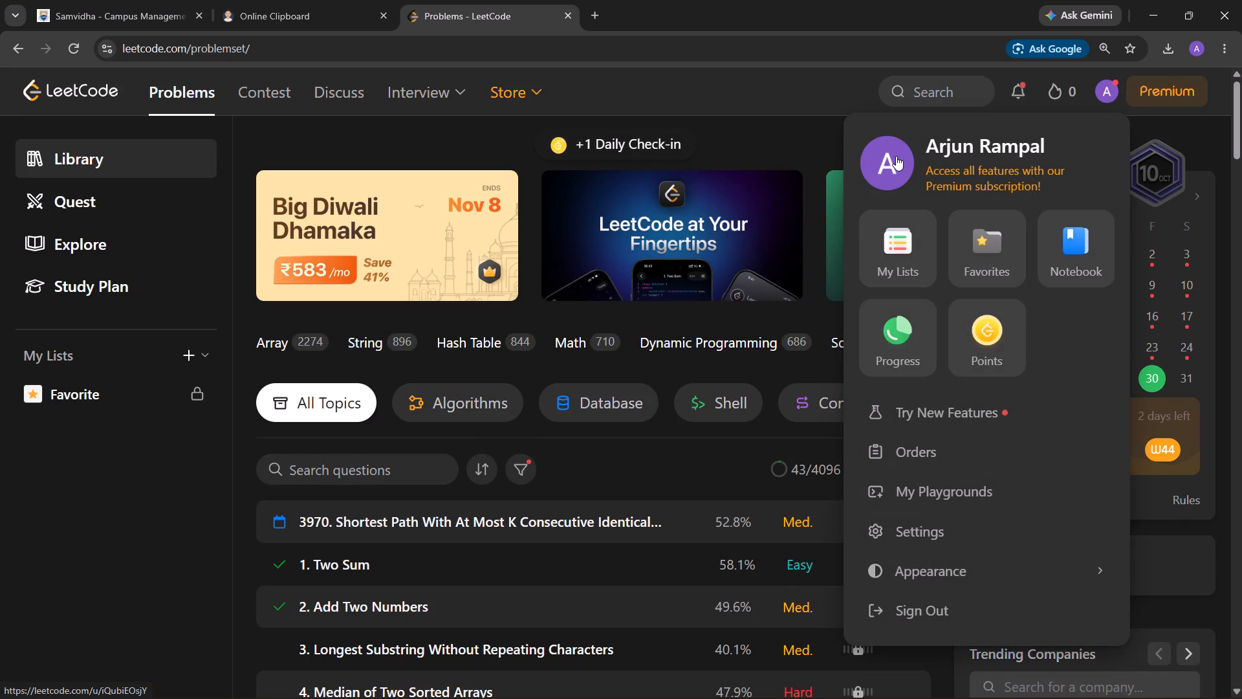
left_click(894, 153)
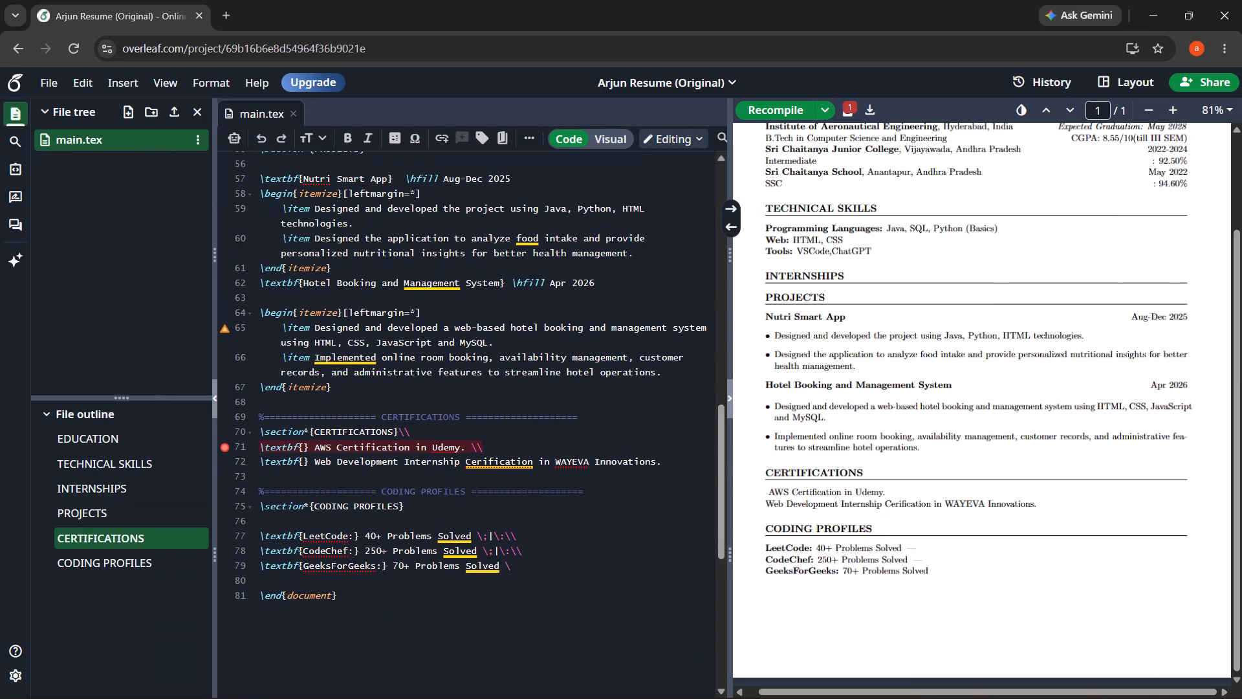
left_click(371, 540)
key("BackSpace")
key("8")
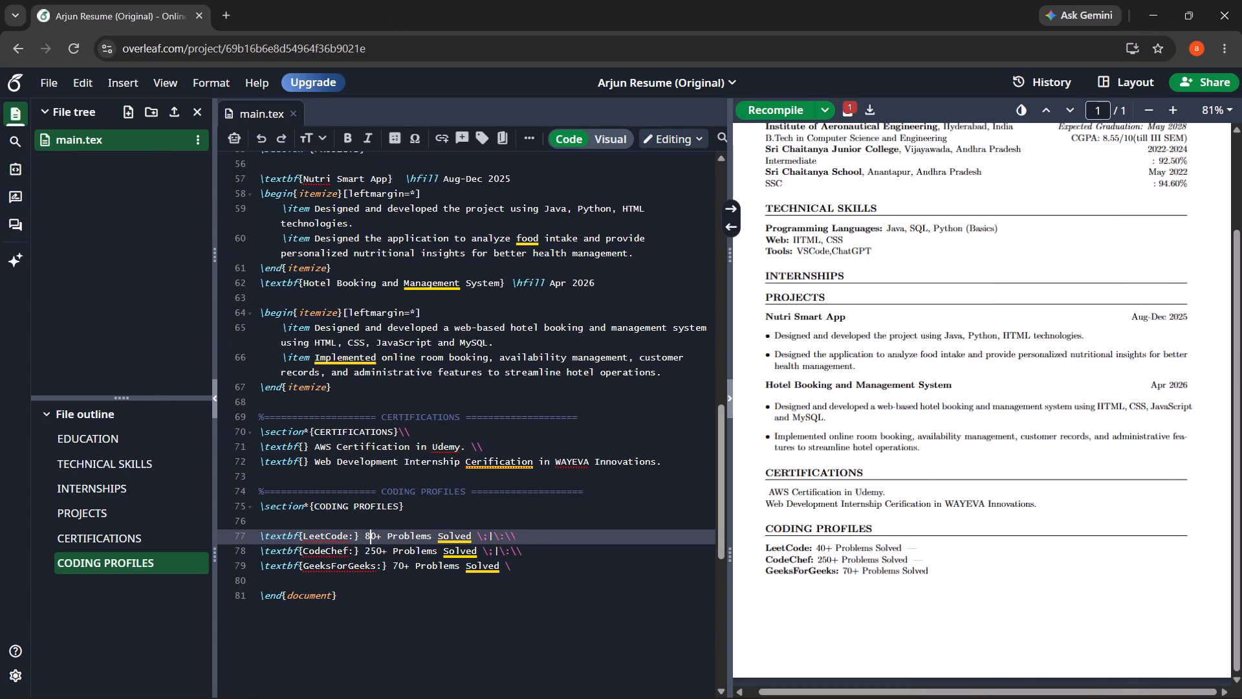
left_click(517, 625)
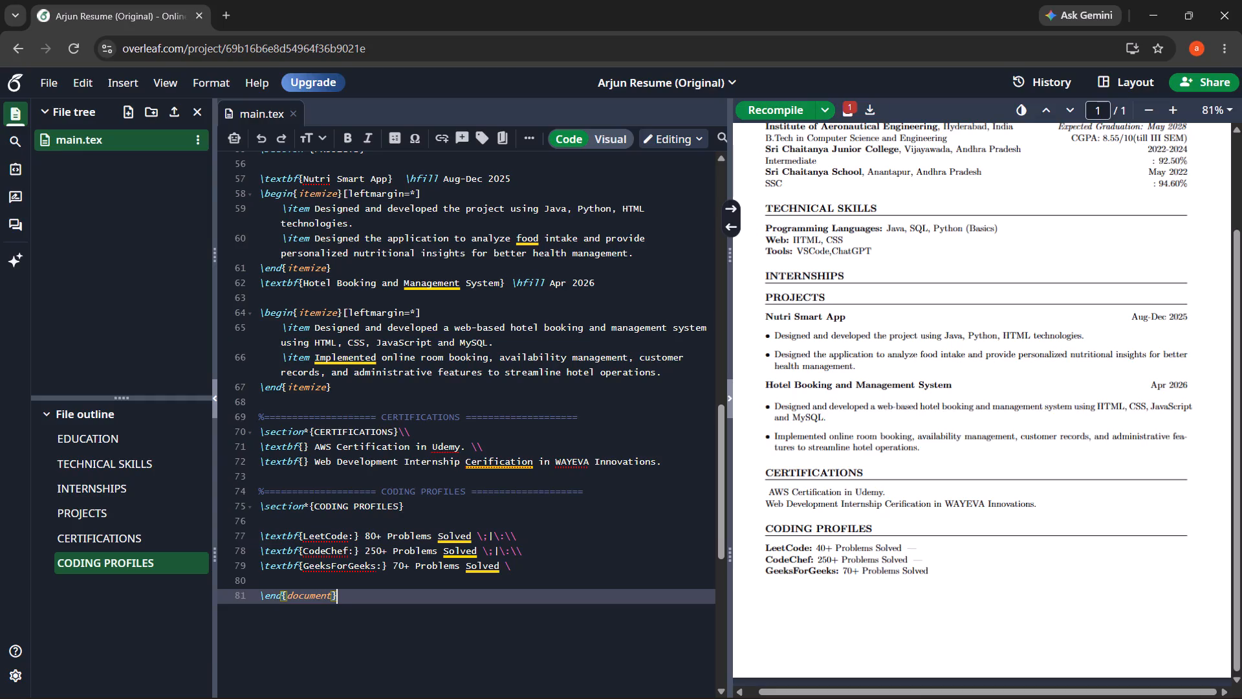
Review the resume source from the preamble and header to Coding Profiles, and the compiled preview, for entries that need updating.
scroll(517, 625, "up", 2)
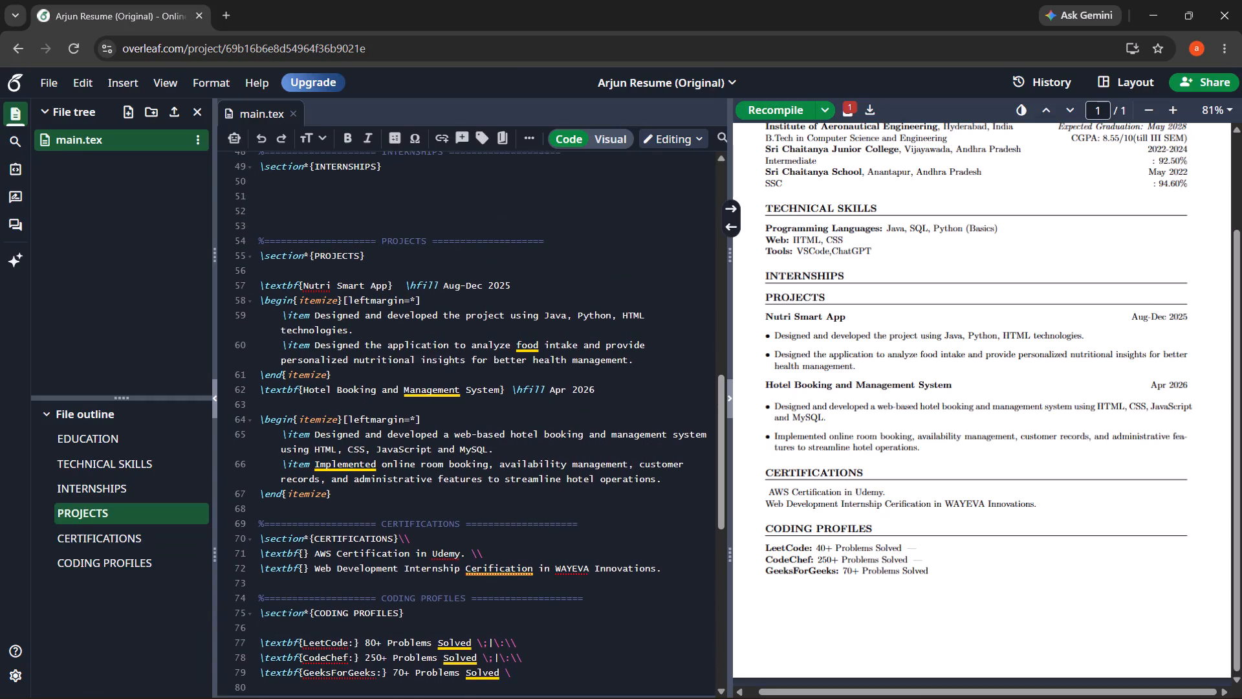
scroll(517, 625, "up", 4)
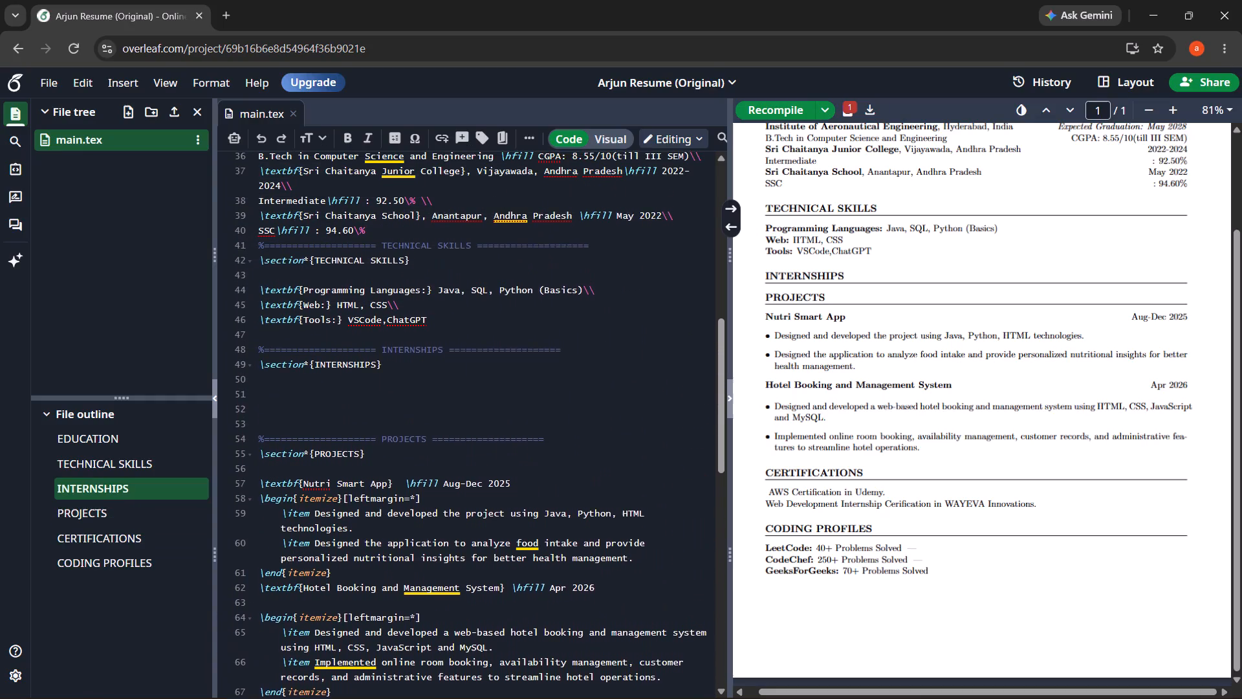
scroll(517, 625, "up", 4)
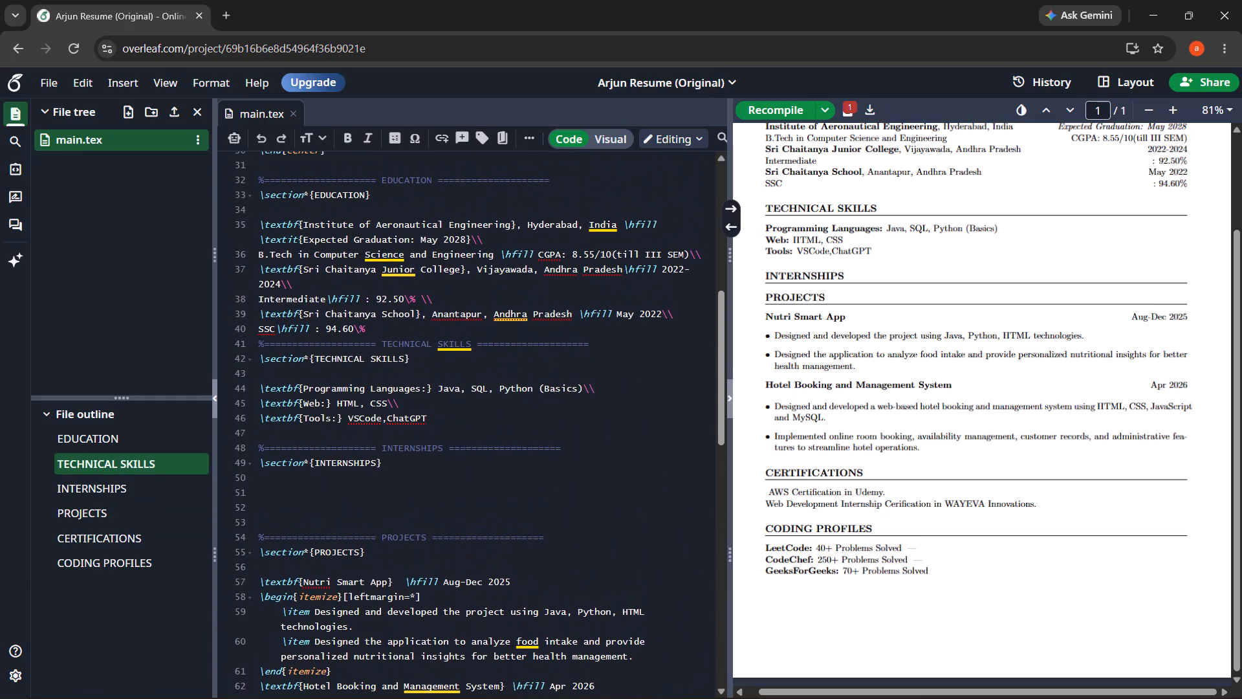
scroll(517, 625, "up", 3)
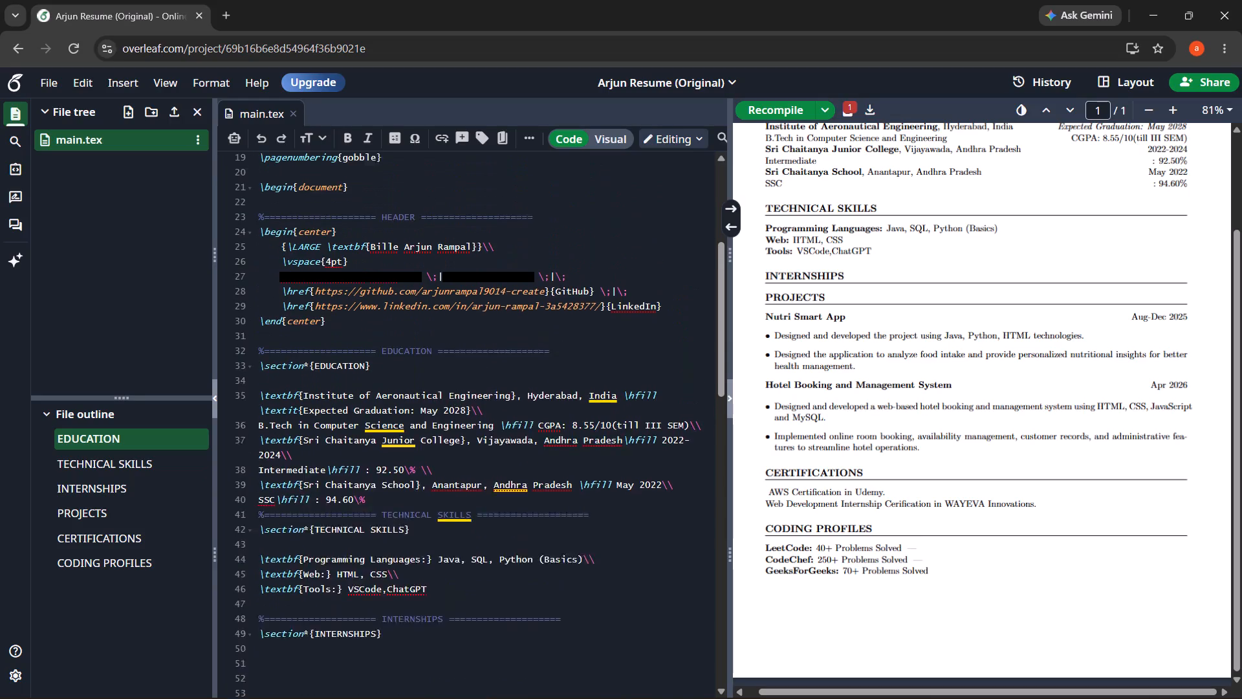
scroll(517, 625, "up", 3)
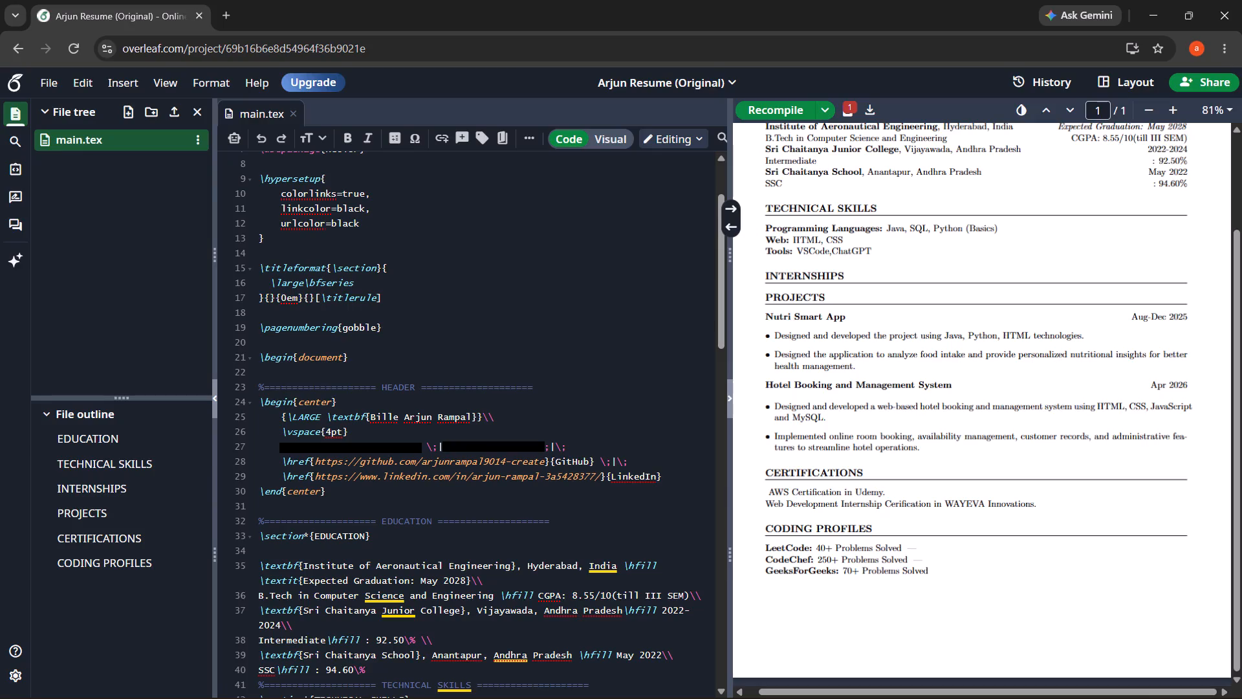
scroll(420, 477, "down", 2)
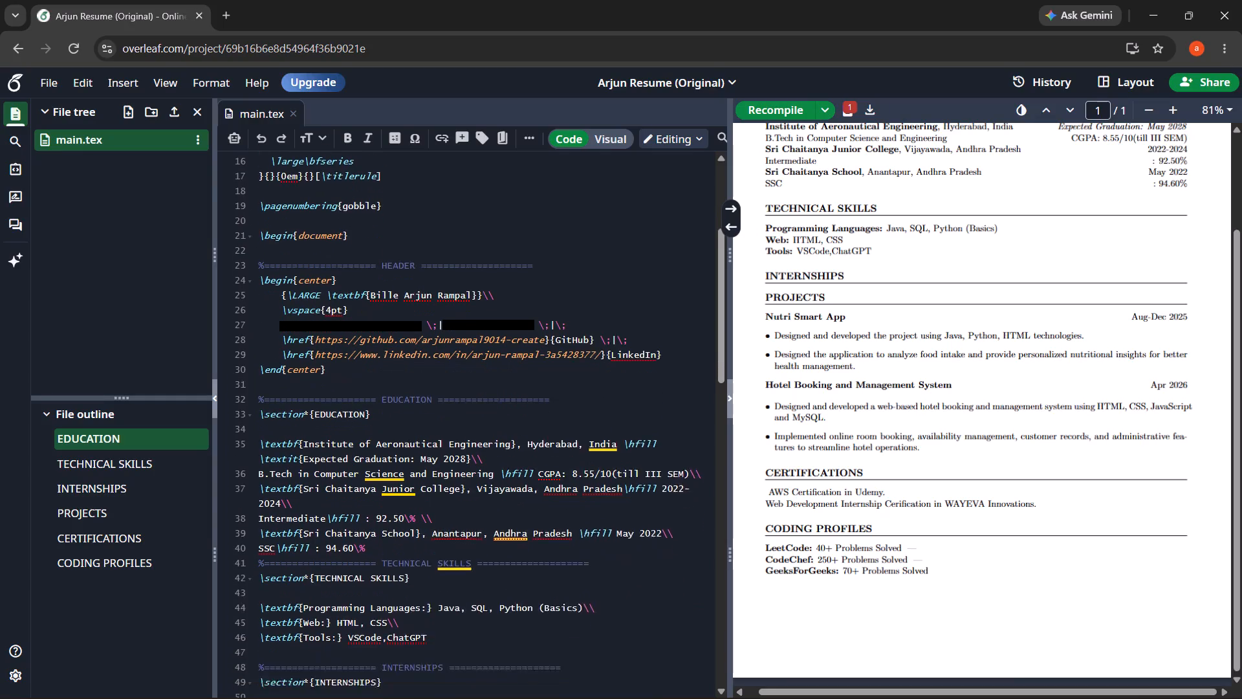
scroll(420, 477, "down", 3)
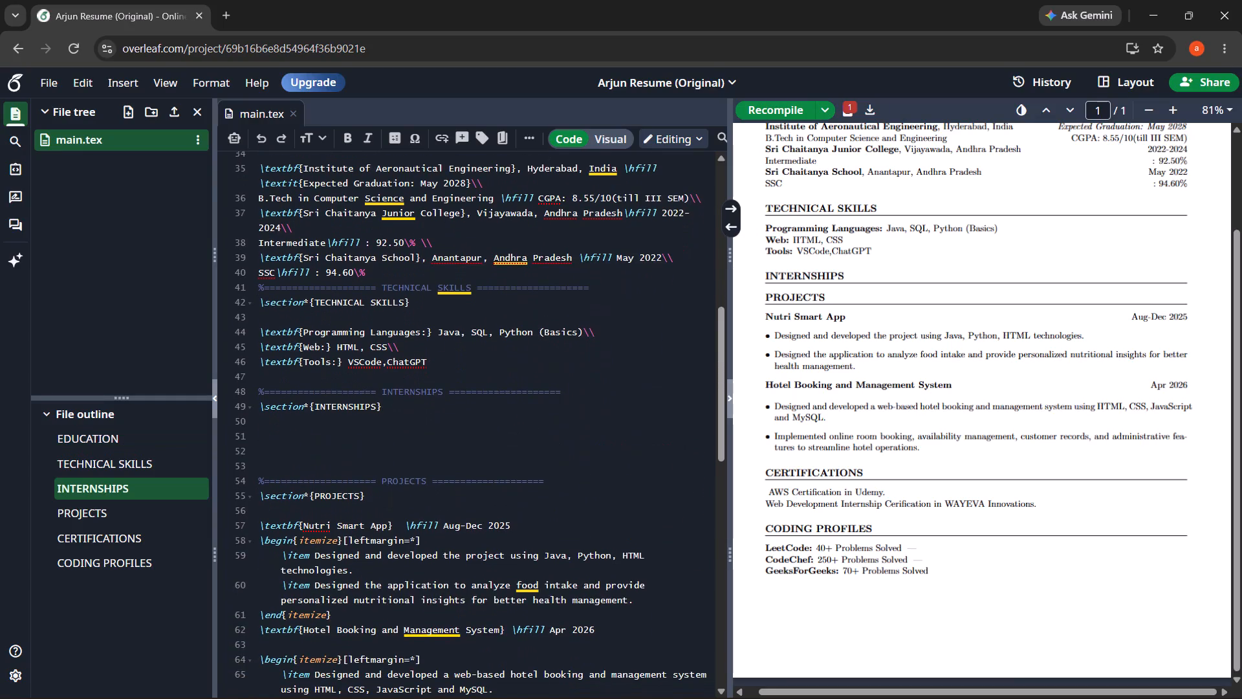
scroll(420, 477, "down", 1)
scroll(420, 477, "up", 6)
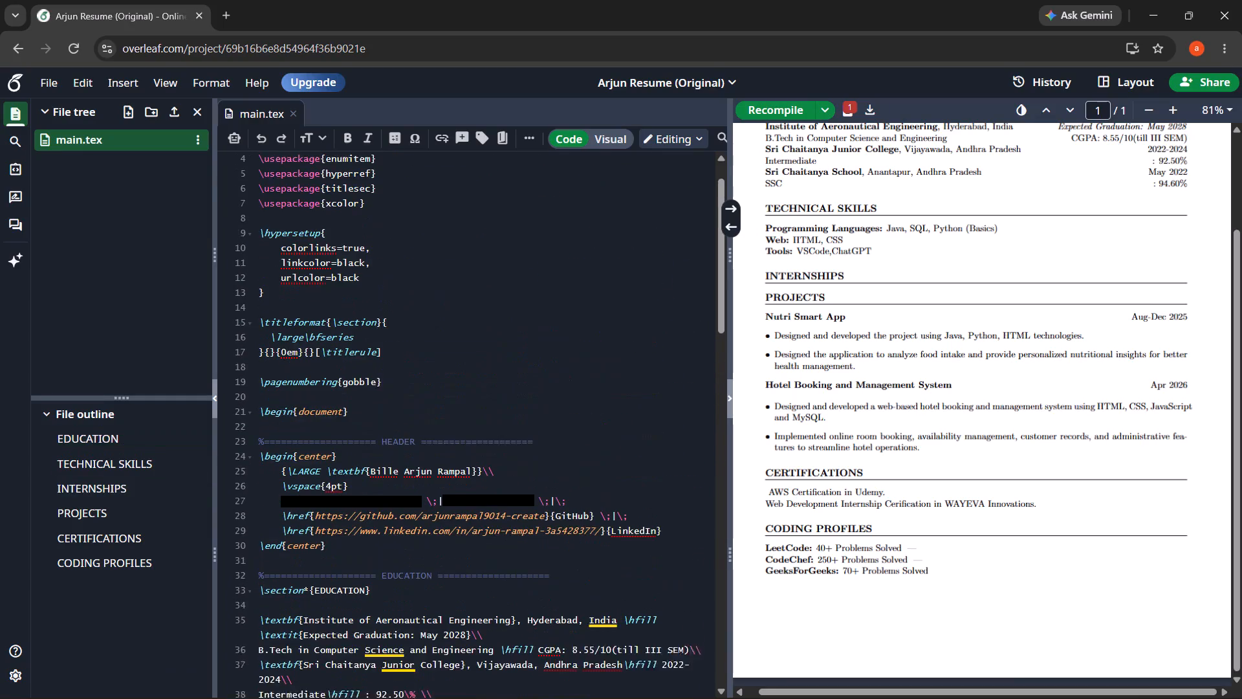
scroll(420, 477, "up", 6)
scroll(420, 477, "down", 10)
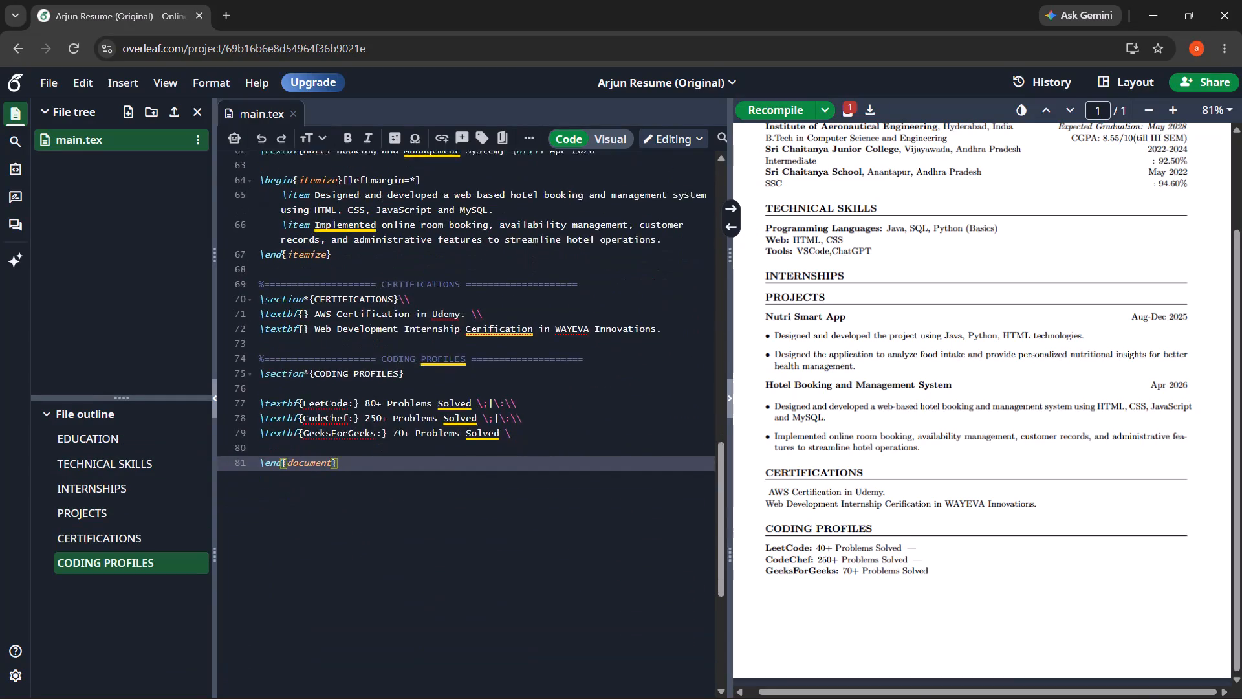
scroll(420, 477, "down", 3)
scroll(420, 477, "up", 6)
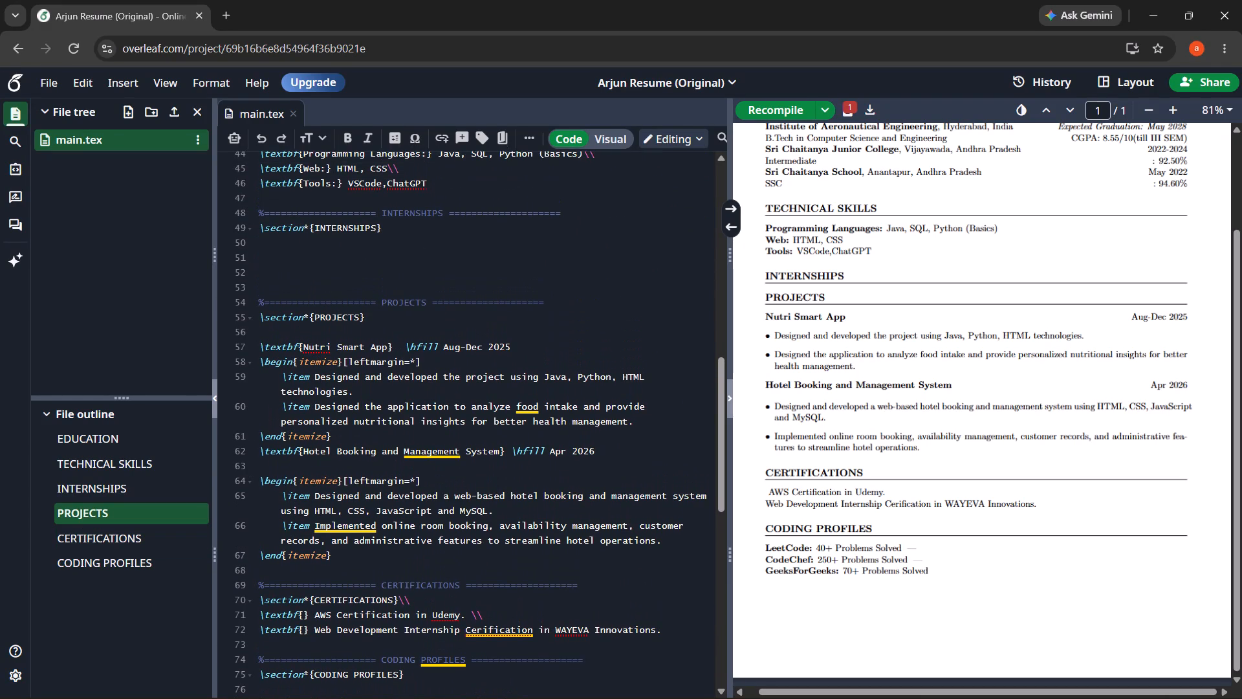
scroll(420, 477, "up", 3)
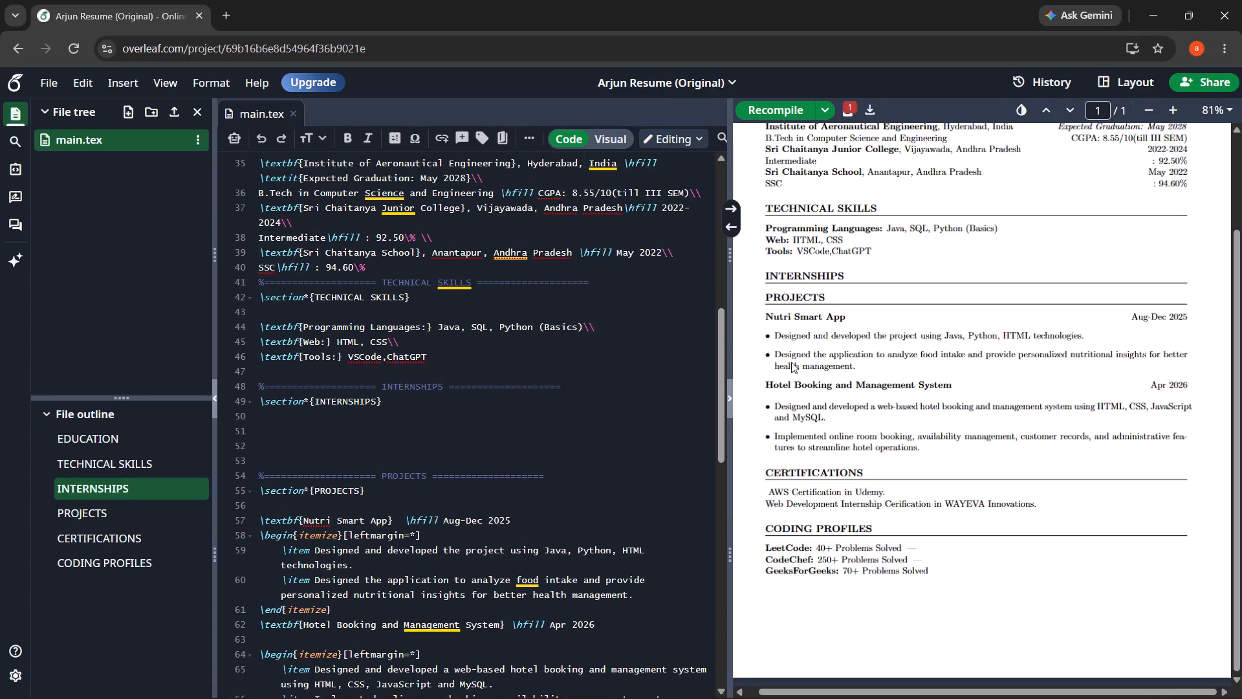
scroll(794, 397, "up", 2)
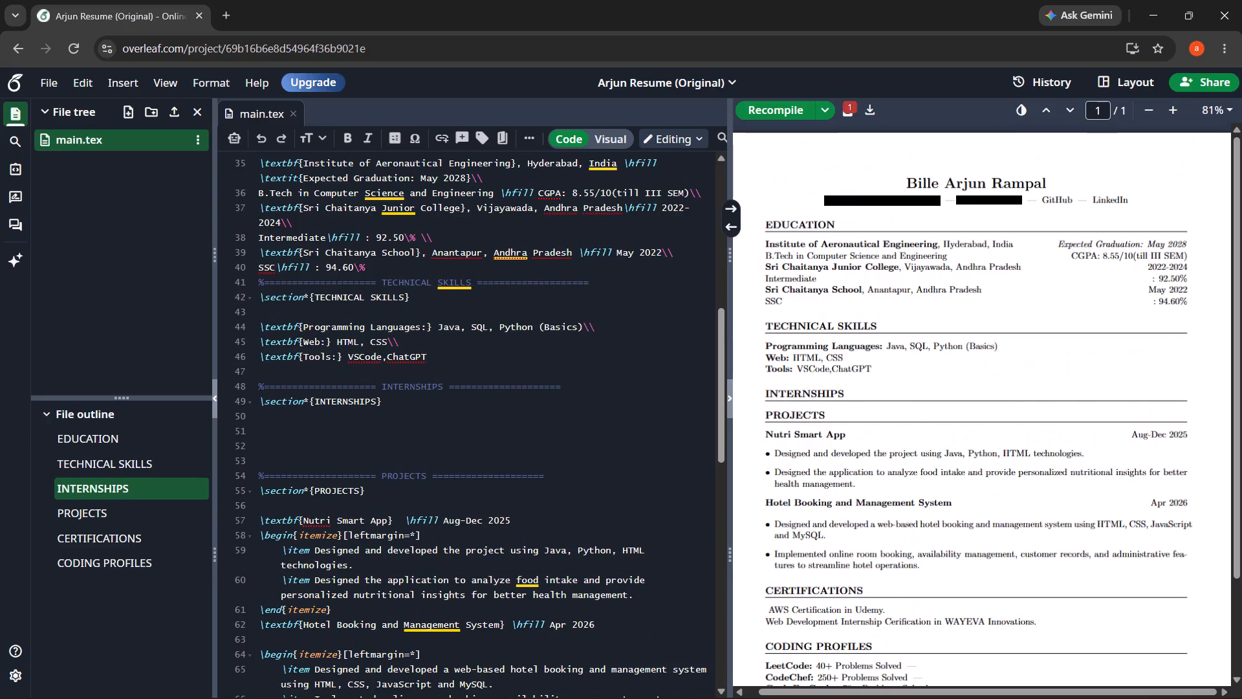
scroll(850, 386, "down", 6)
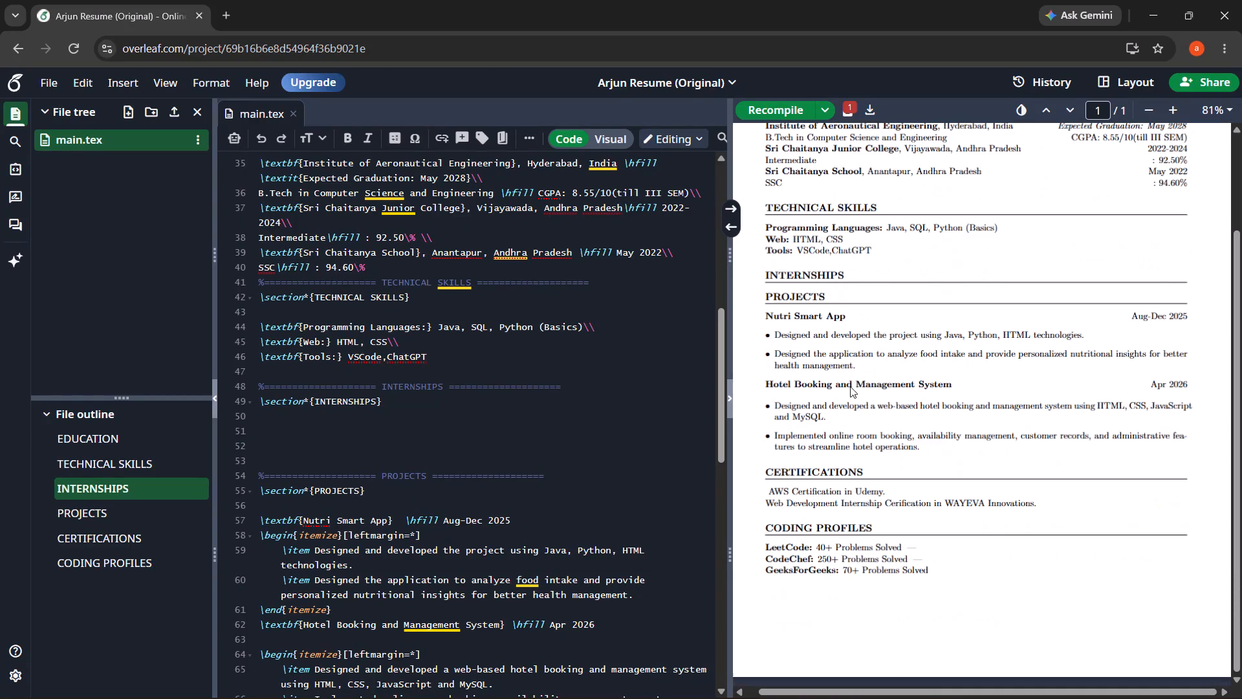
scroll(850, 386, "up", 8)
scroll(850, 386, "down", 8)
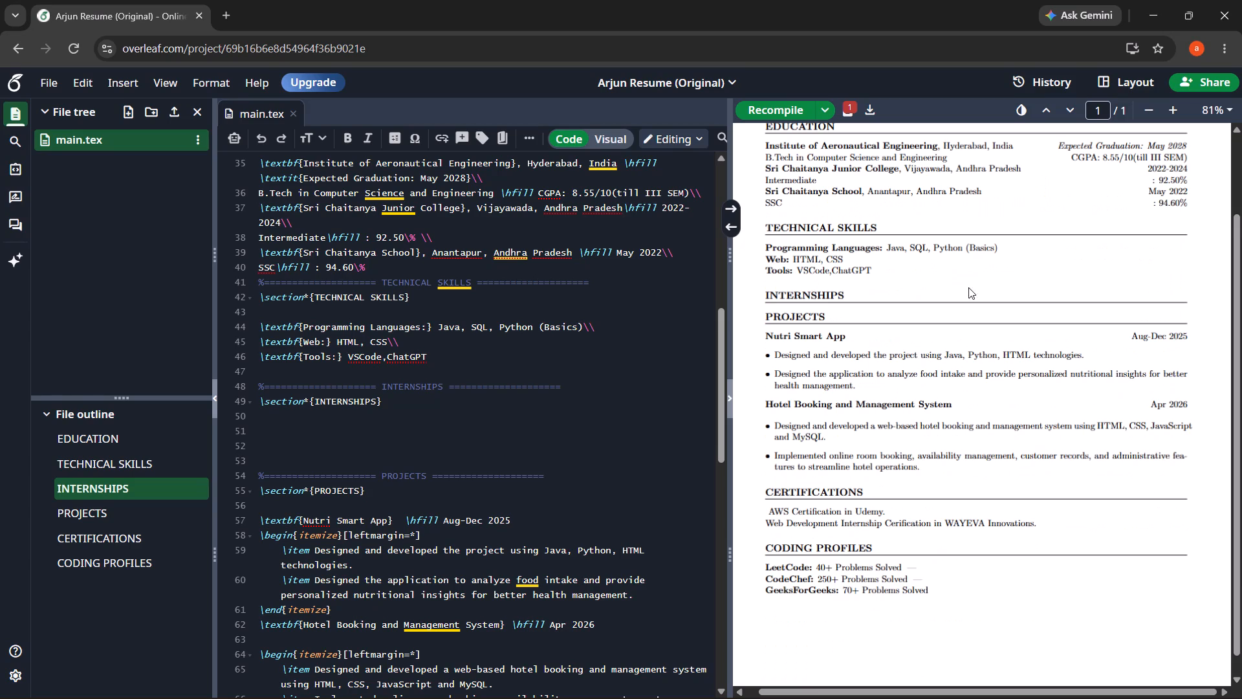
Change the Python skill level in the Programming Languages line of Technical Skills to Intermediate.
left_click(575, 328)
key("BackSpace")
key("BackSpace")
key("BackSpace")
key("BackSpace")
key("BackSpace")
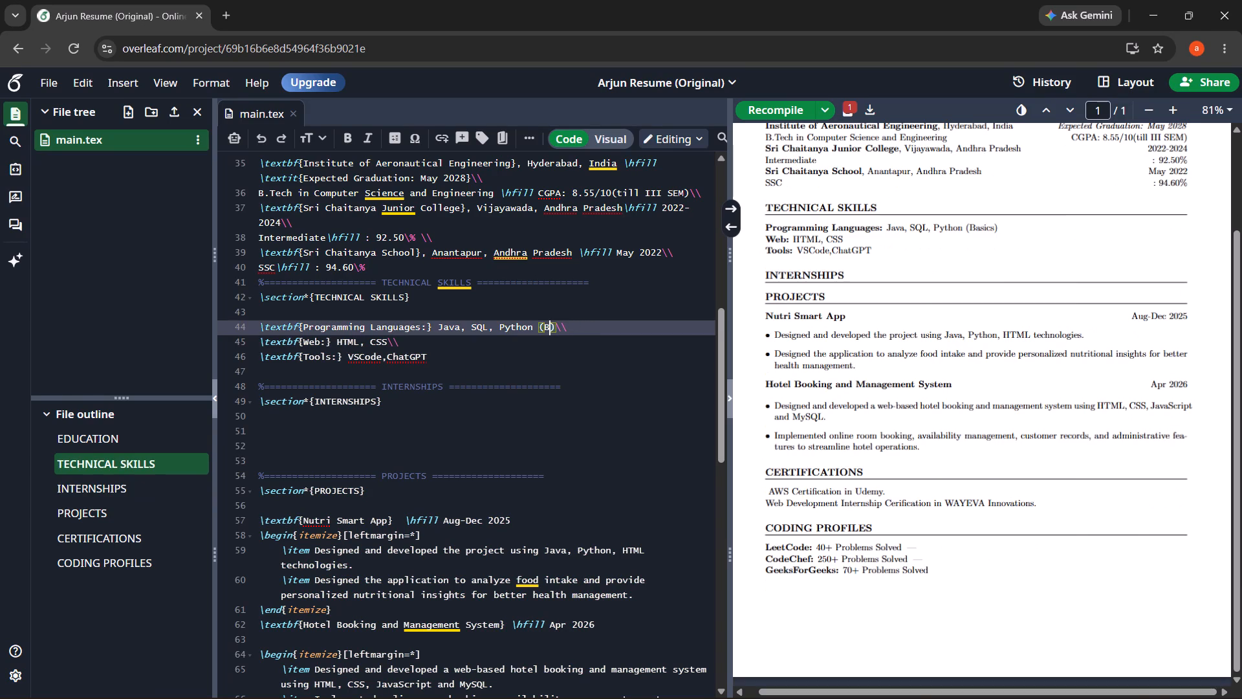
key("BackSpace")
type("Intermediate")
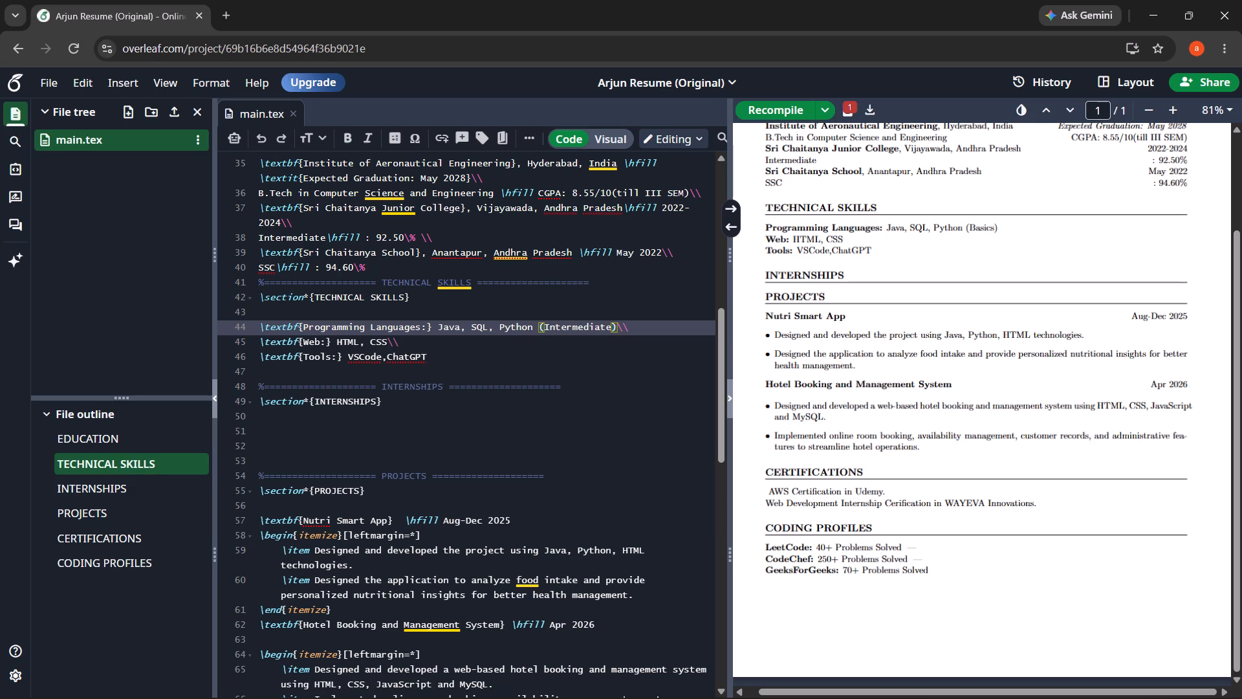
Recompile the resume and check the source from Technical Skills through Coding Profiles against the preview.
left_click(770, 118)
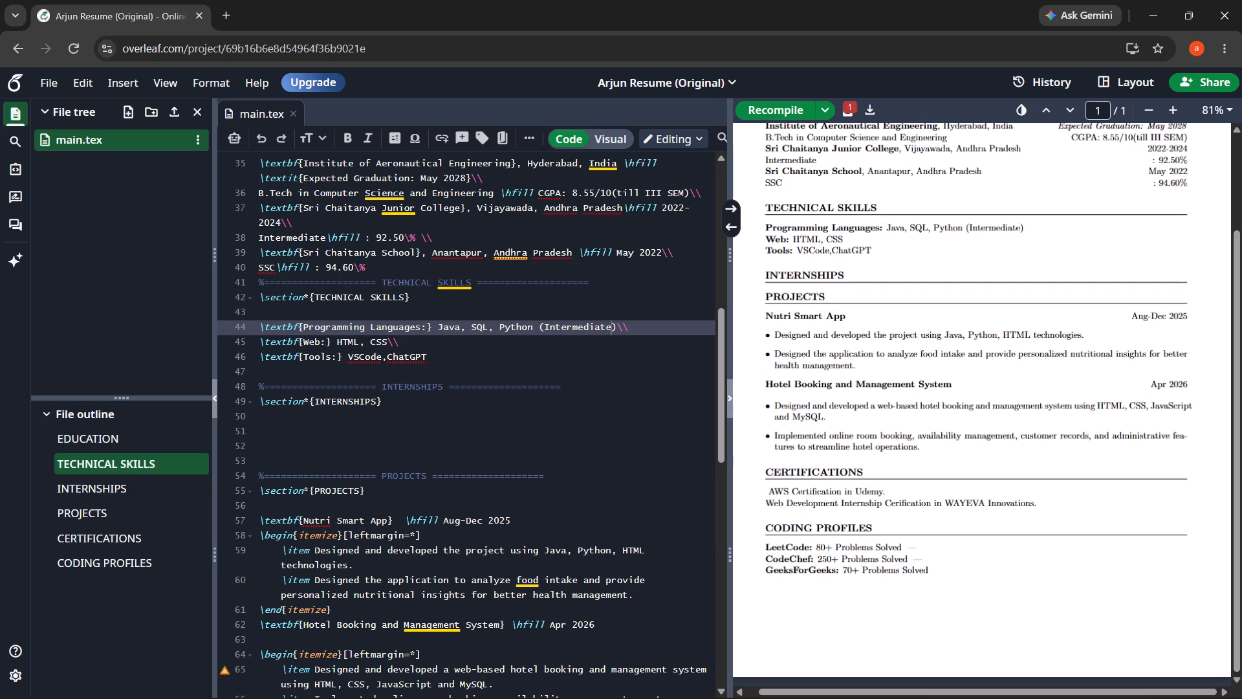
scroll(842, 494, "down", 1)
scroll(520, 548, "down", 1)
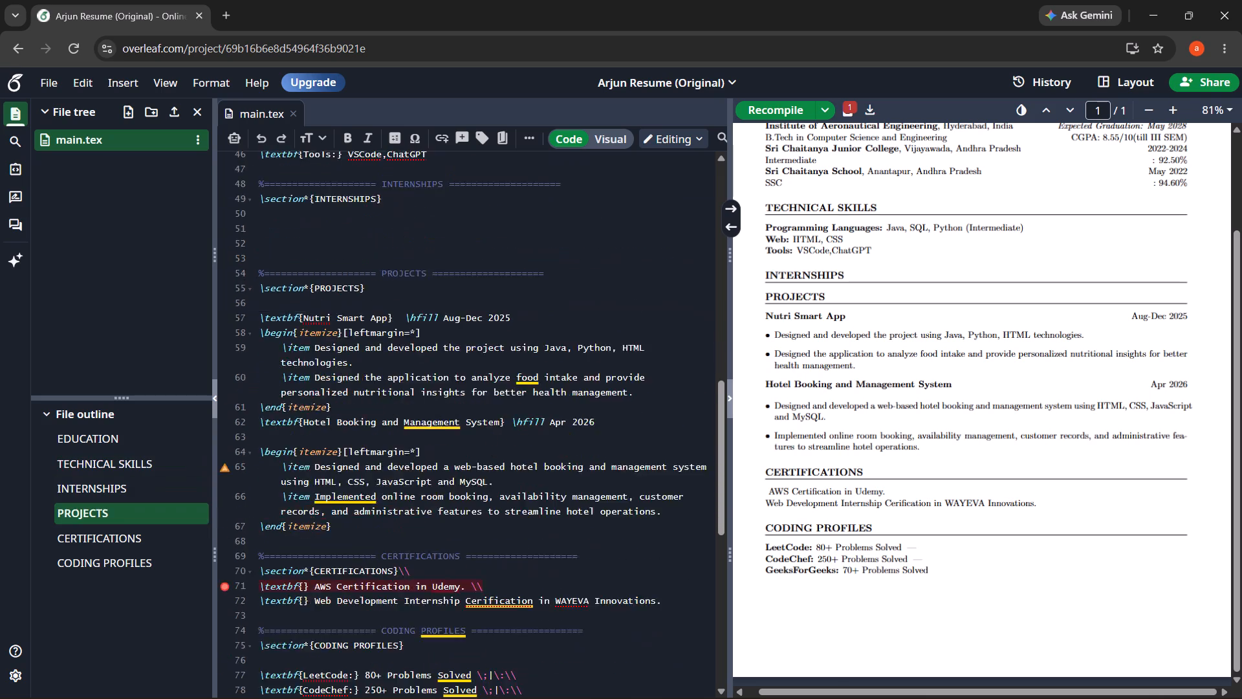
scroll(520, 548, "down", 1)
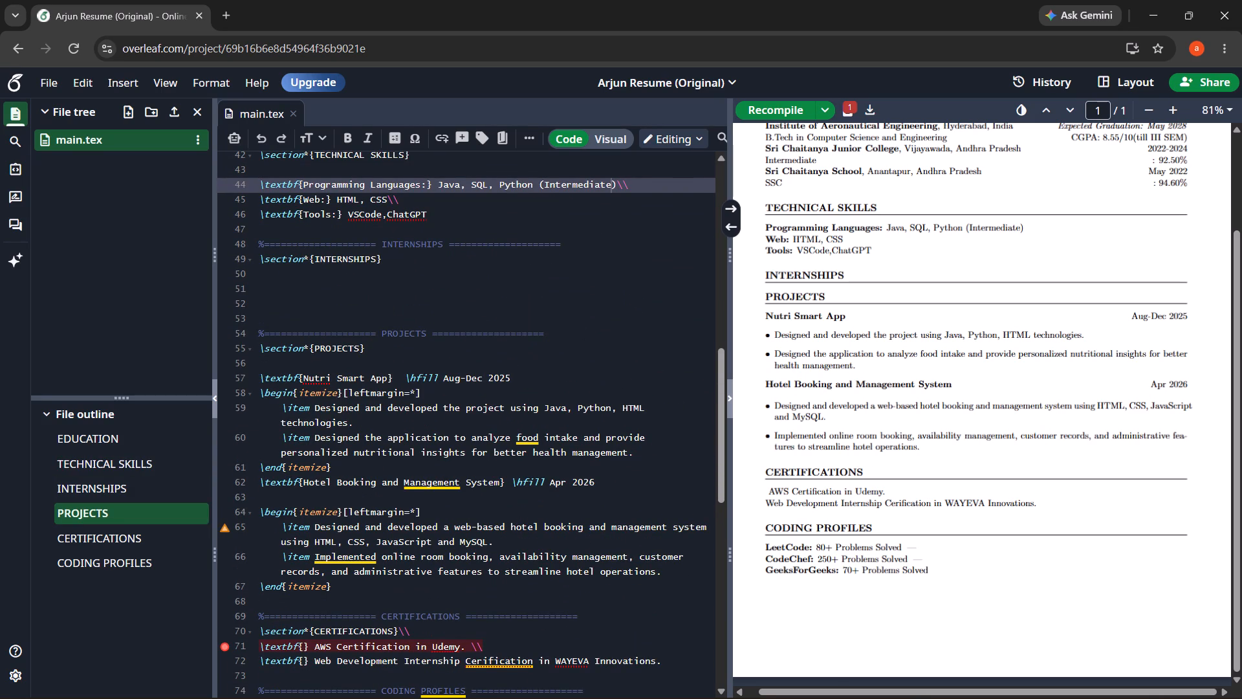
scroll(570, 589, "down", 1)
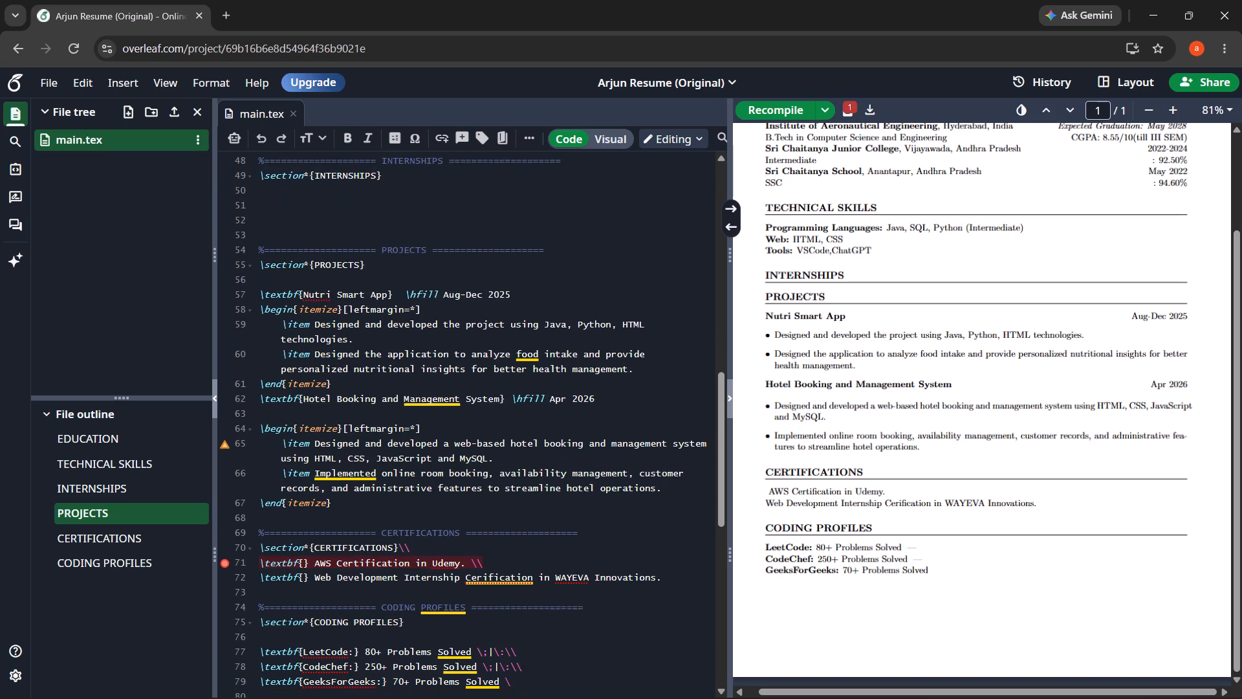
scroll(570, 589, "down", 2)
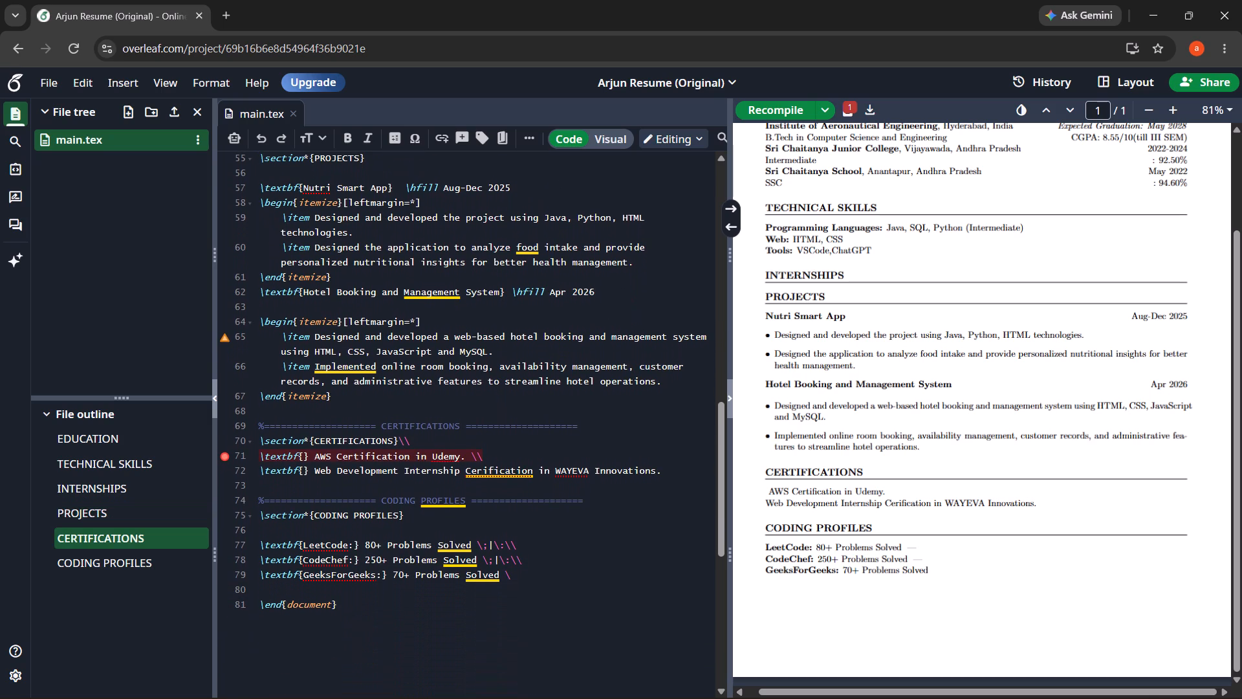
left_click(818, 680)
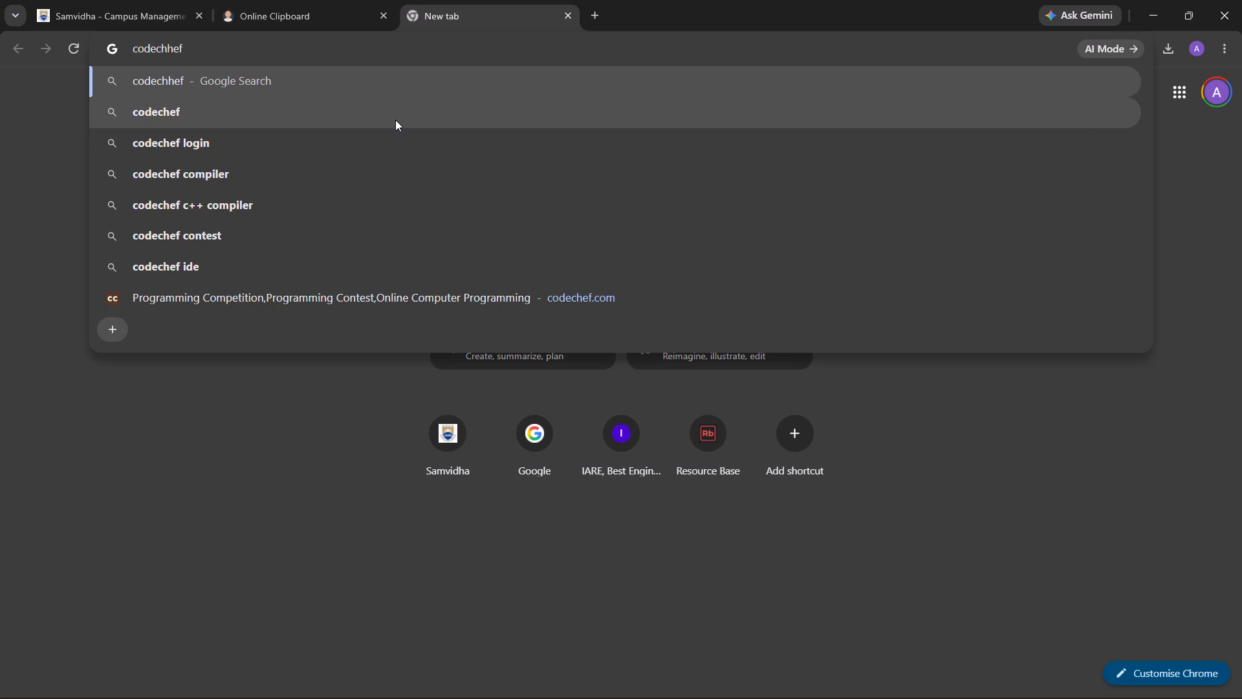
left_click(395, 120)
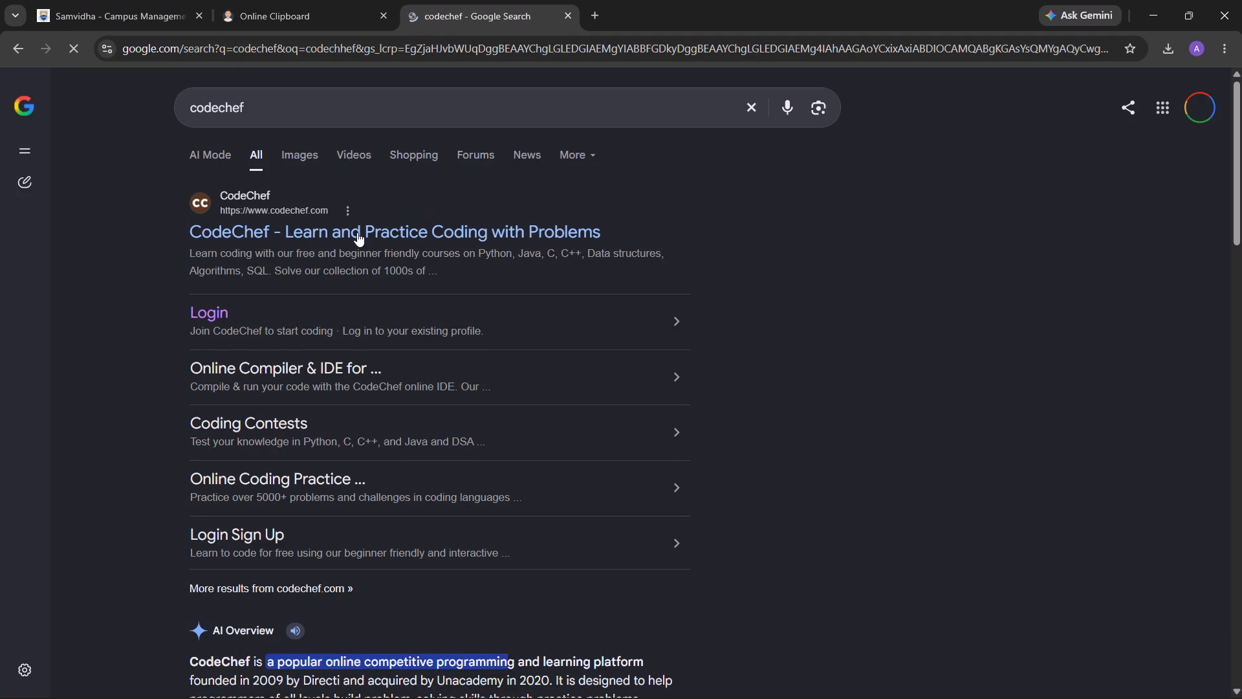
left_click(320, 230)
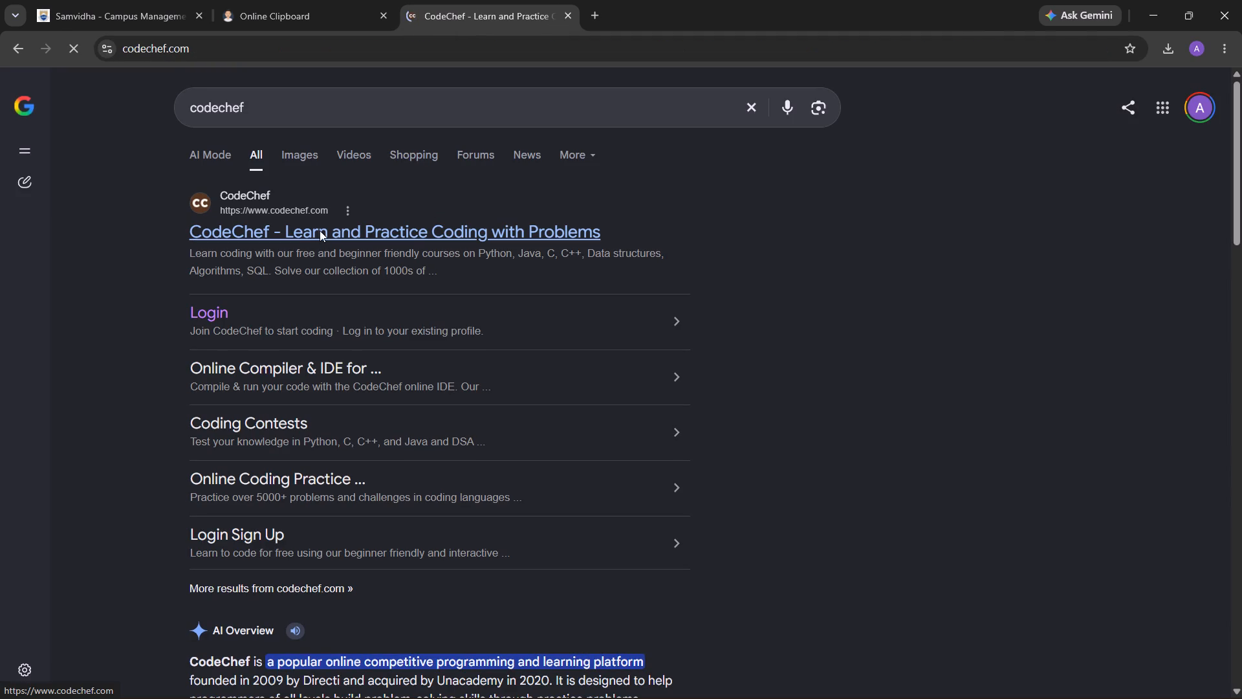
left_click(214, 309)
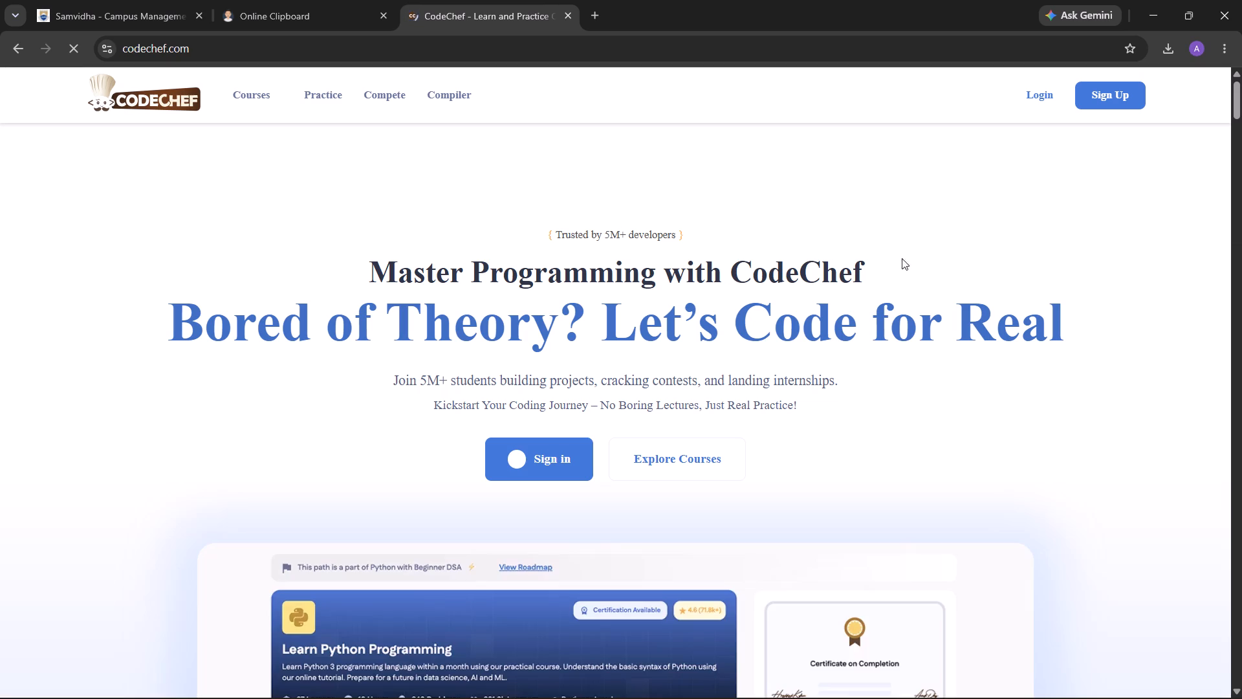
Open the CodeChef login page to access the account.
left_click(1027, 102)
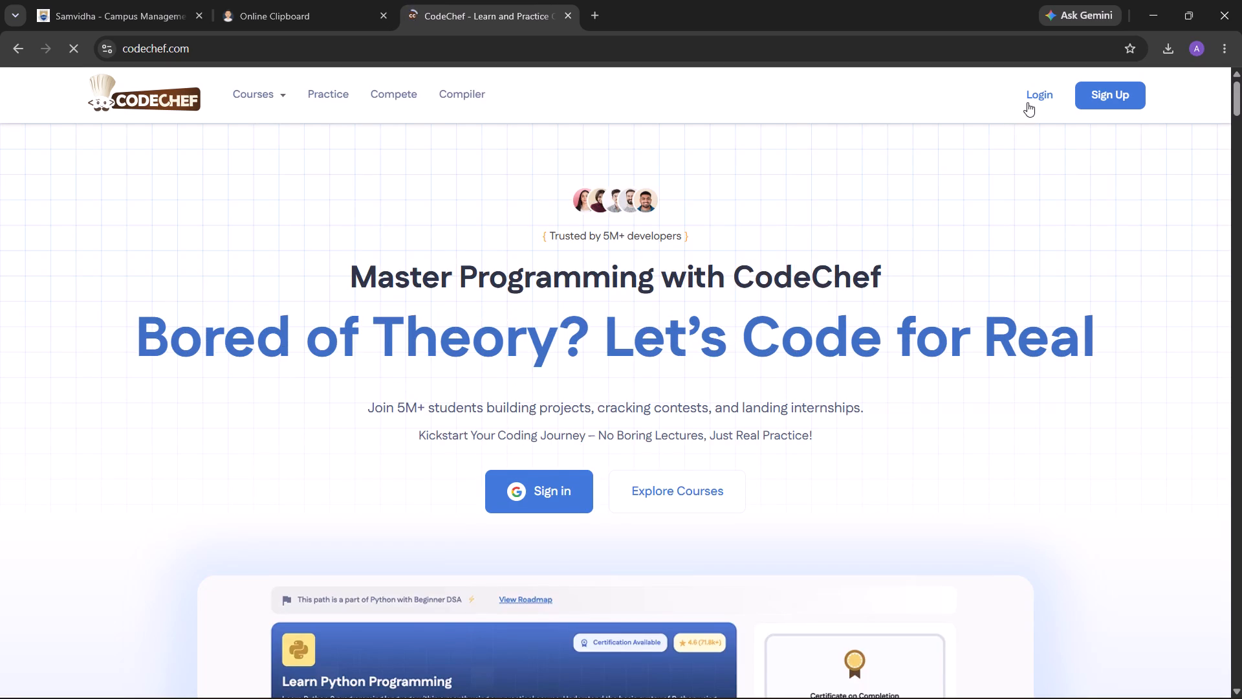
left_click(1046, 93)
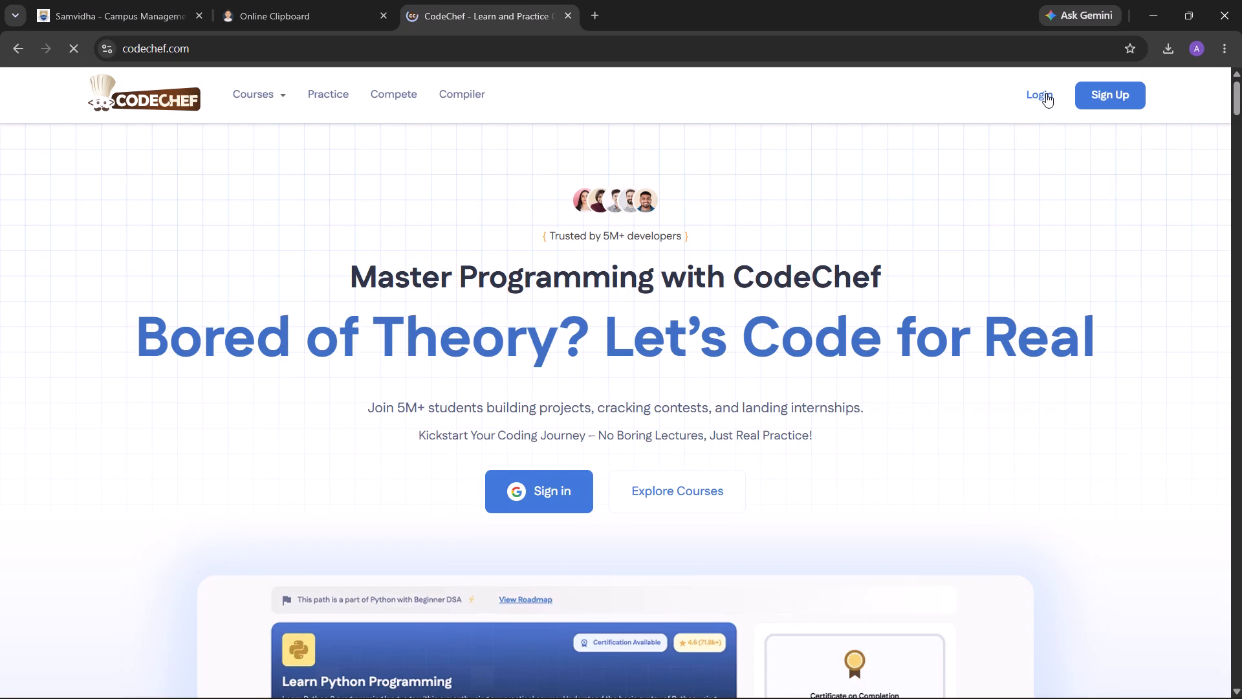
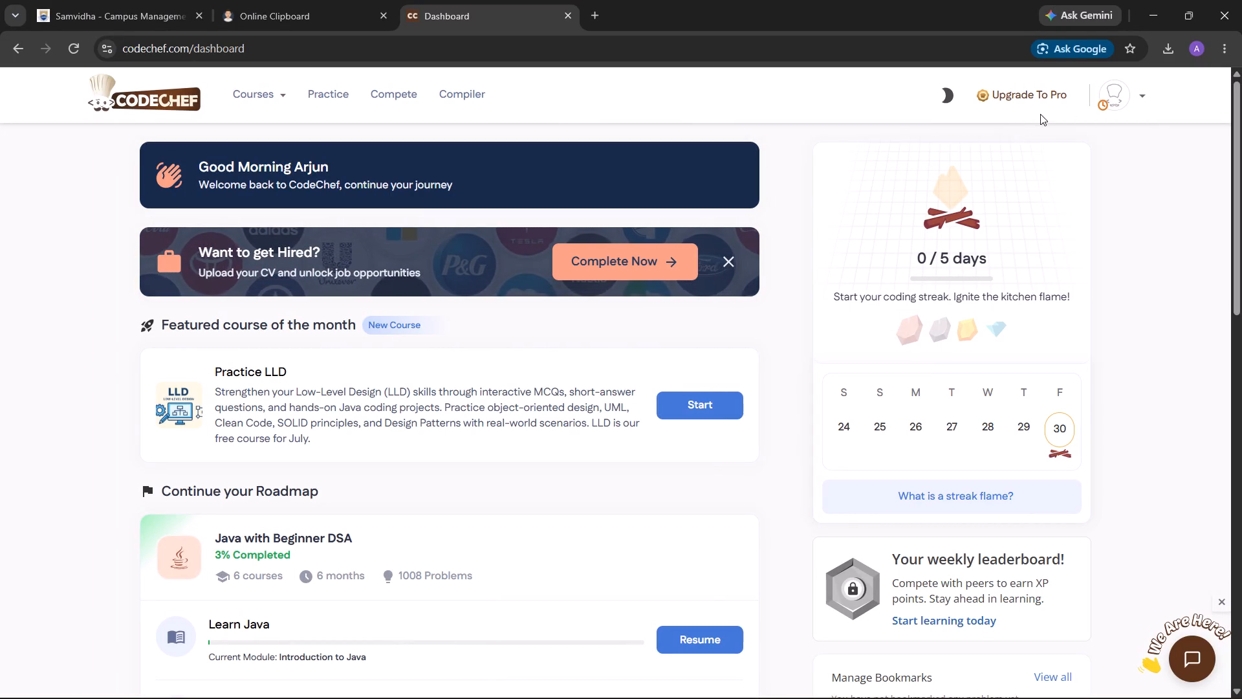
Open the account's CodeChef profile and examine the rating, badges, contests and total problems solved.
left_click(1104, 98)
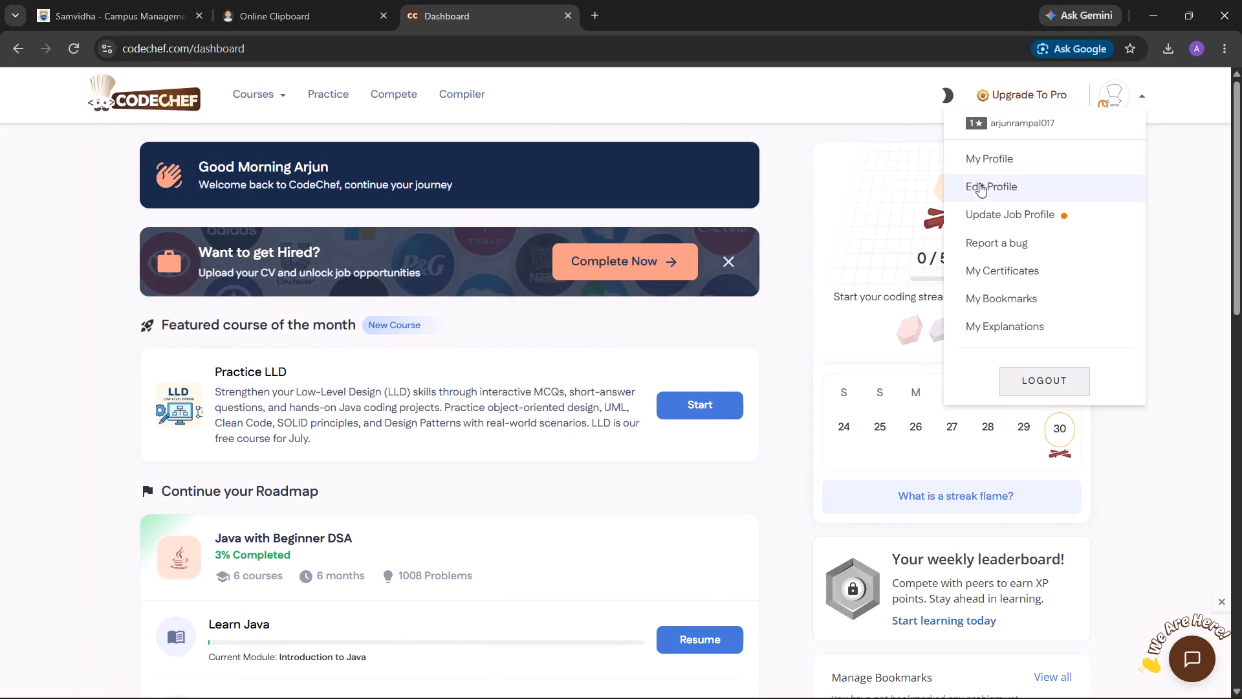
left_click(981, 159)
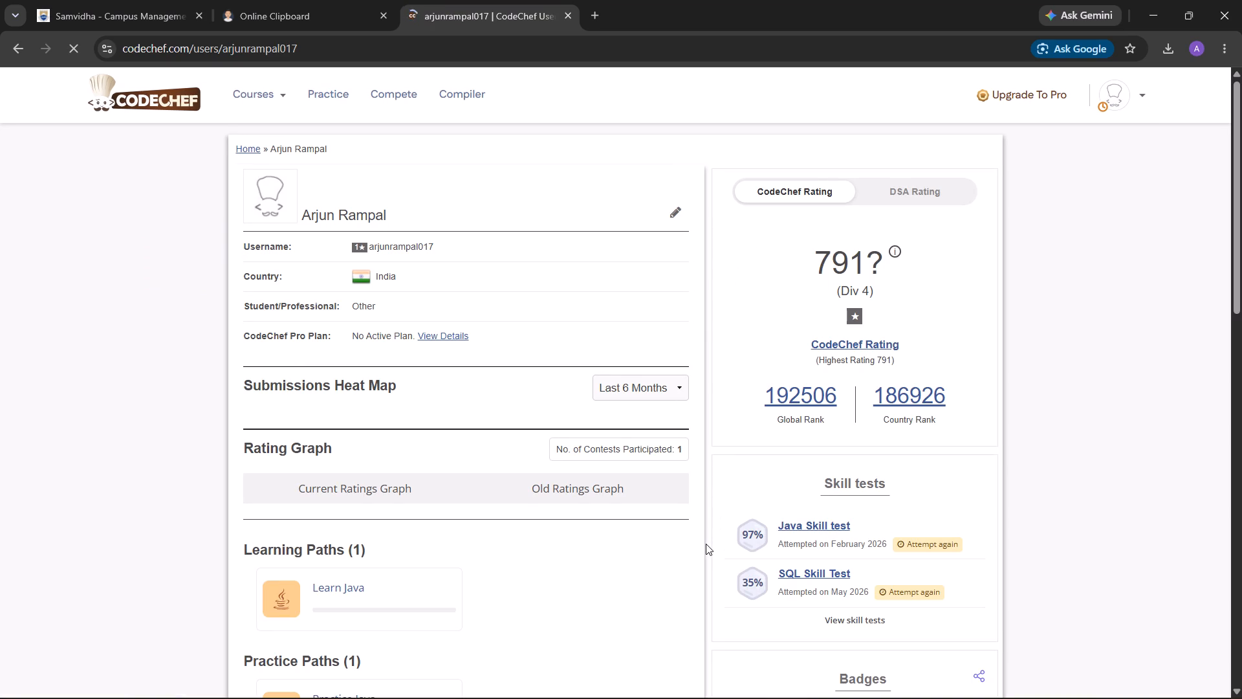
scroll(705, 333, "down", 5)
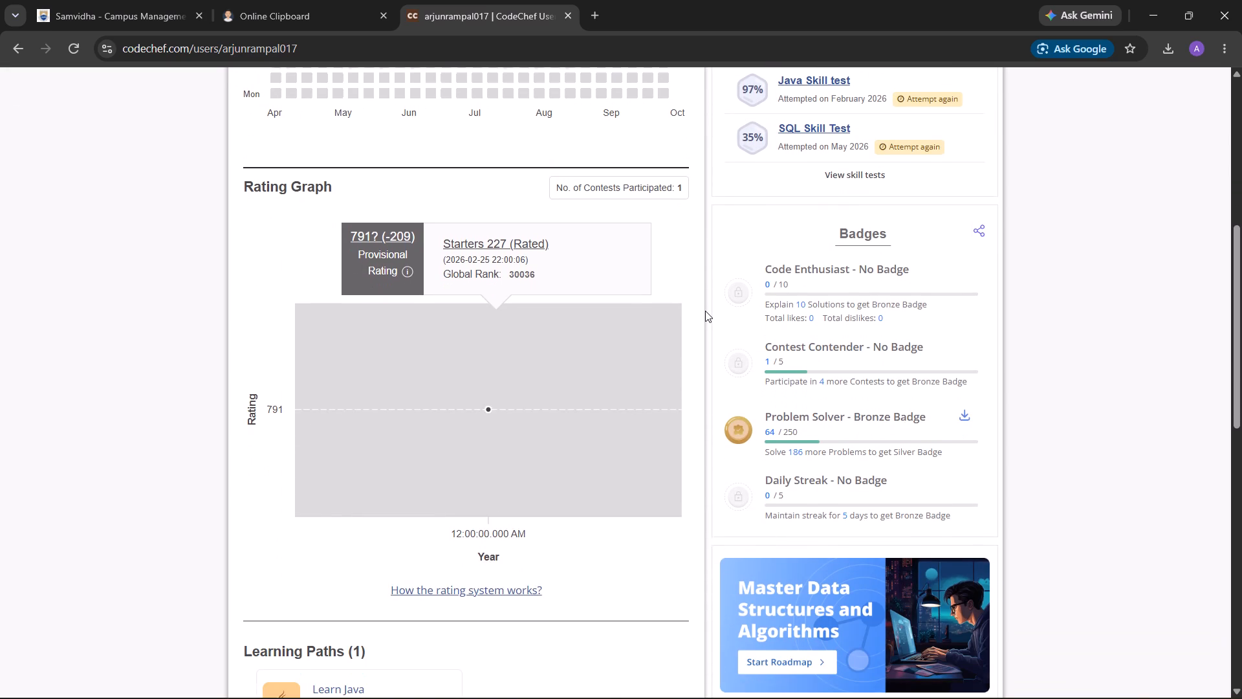
scroll(705, 311, "down", 1)
scroll(705, 311, "up", 2)
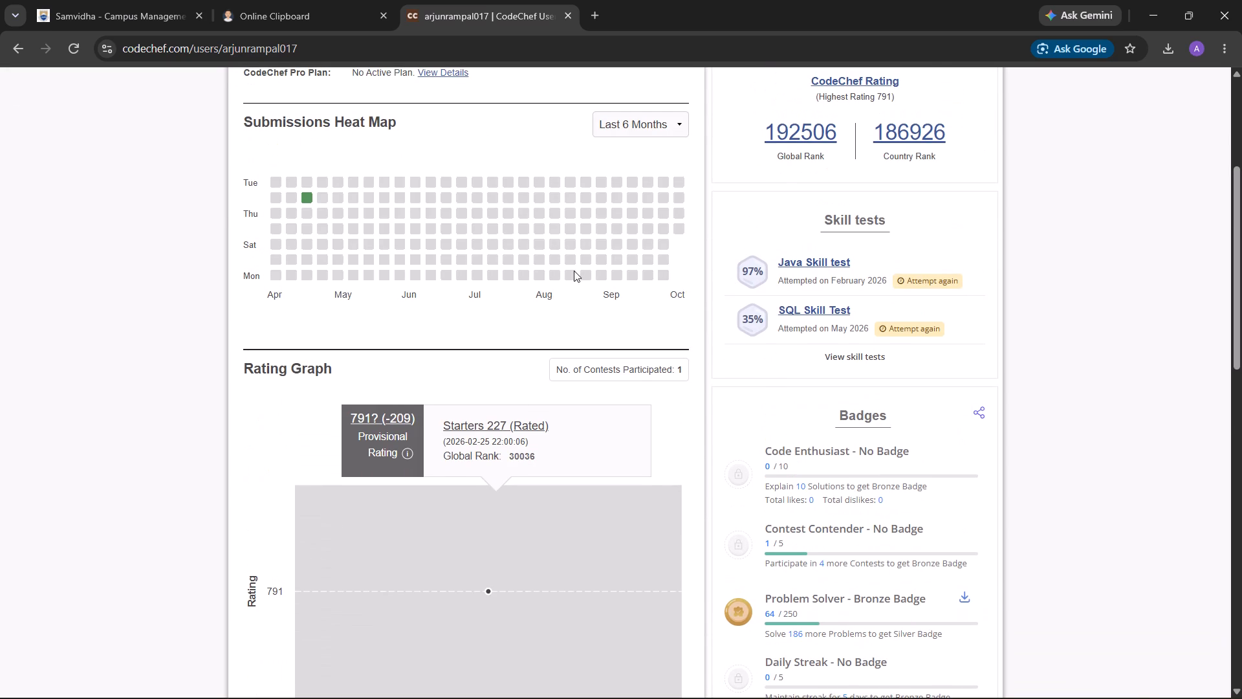
scroll(677, 334, "down", 4)
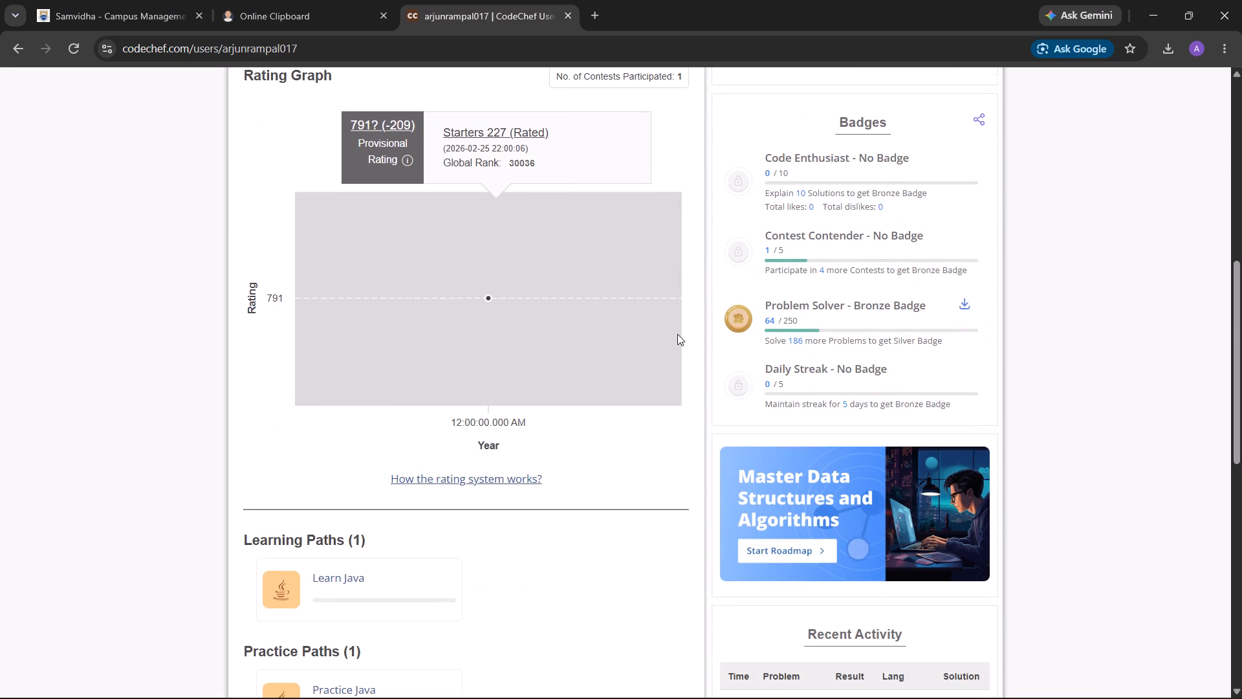
scroll(677, 334, "down", 3)
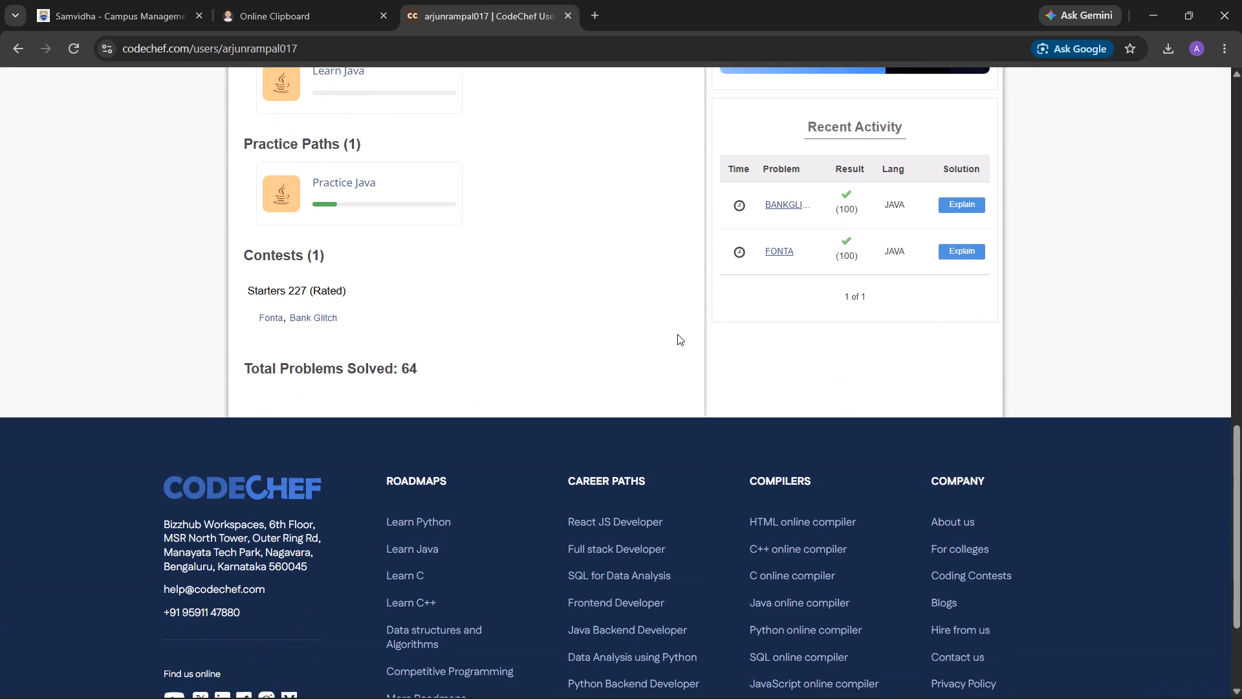
scroll(677, 334, "down", 1)
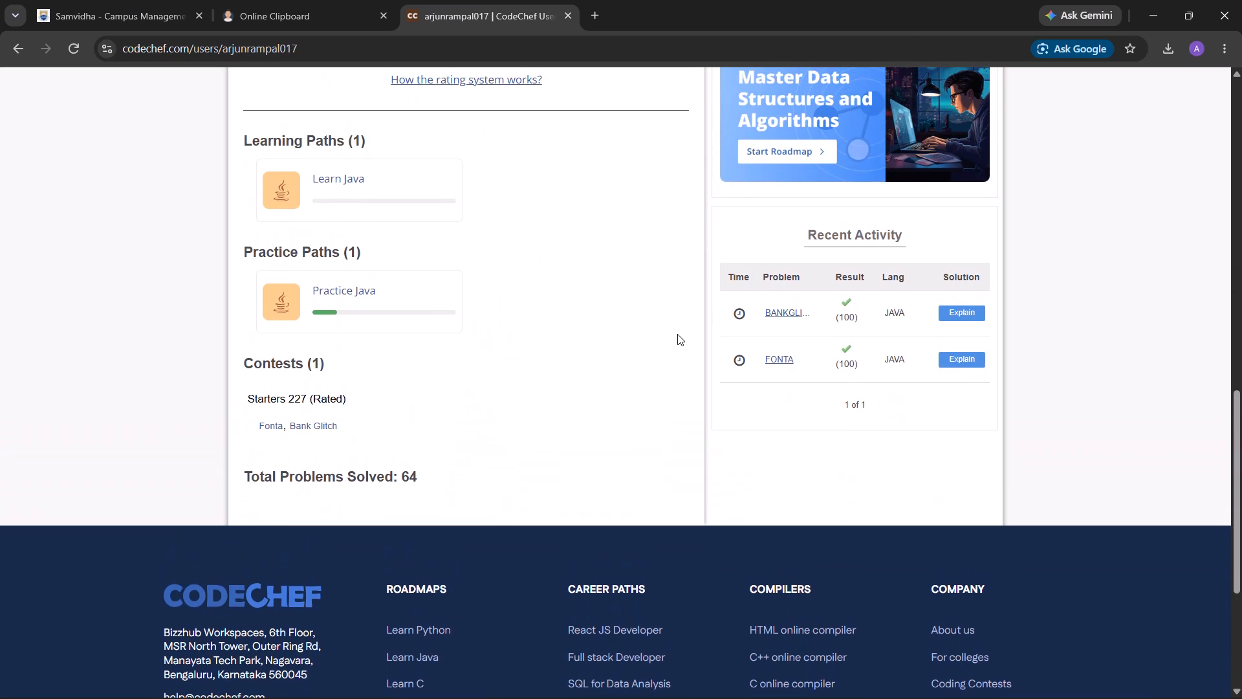
scroll(677, 334, "up", 7)
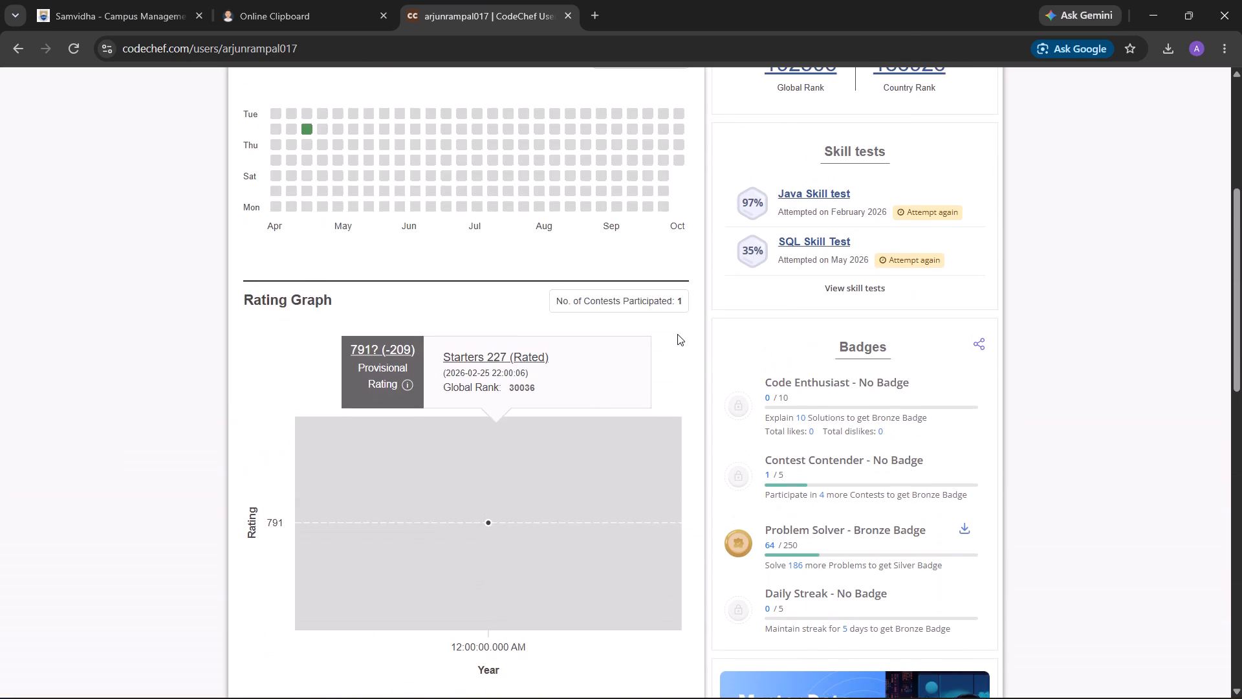
scroll(677, 334, "up", 6)
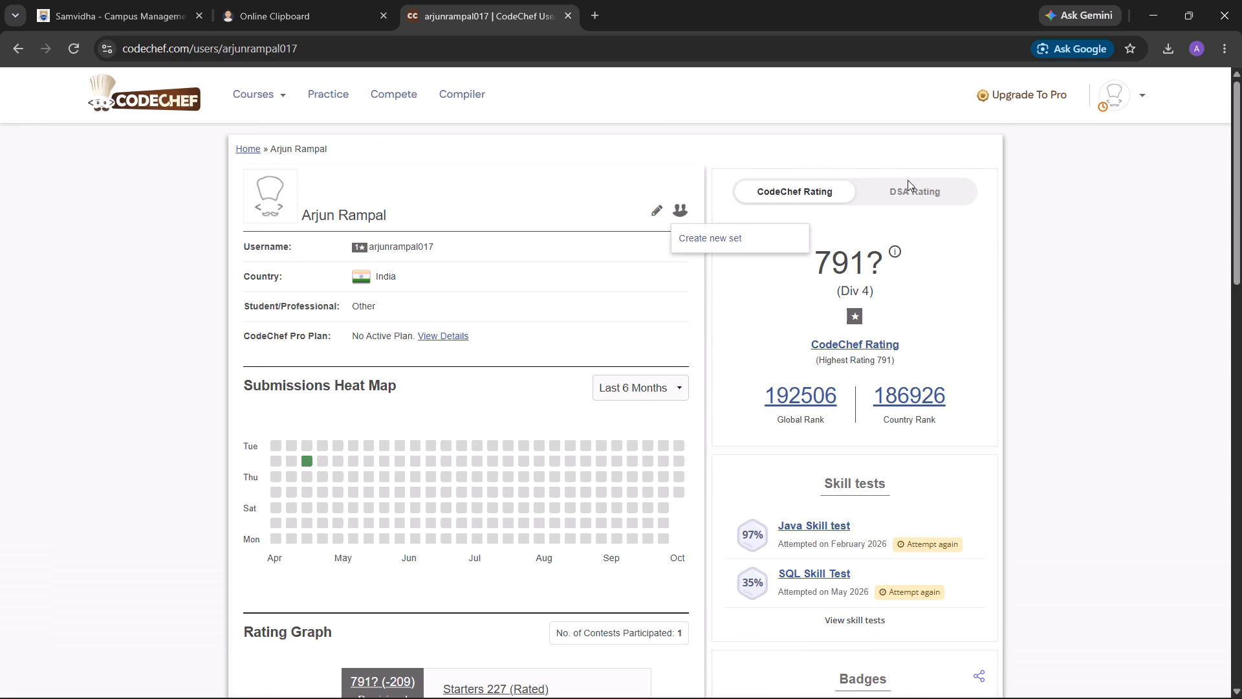
left_click(320, 98)
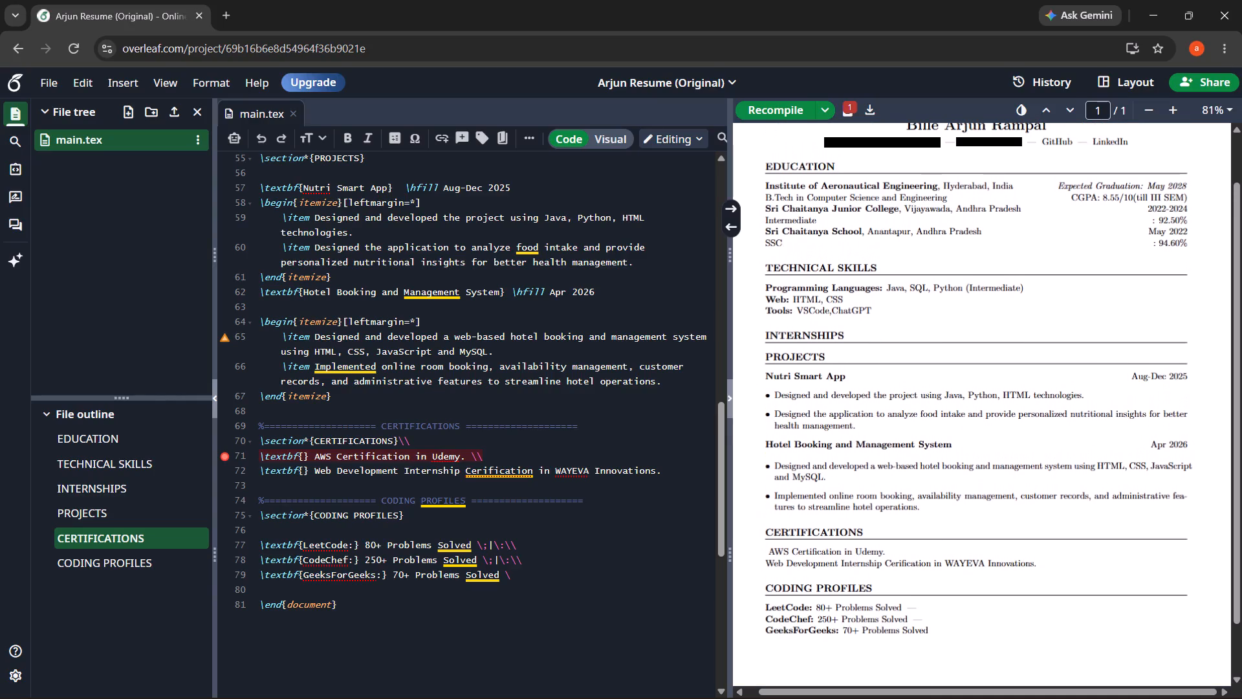
scroll(579, 363, "up", 4)
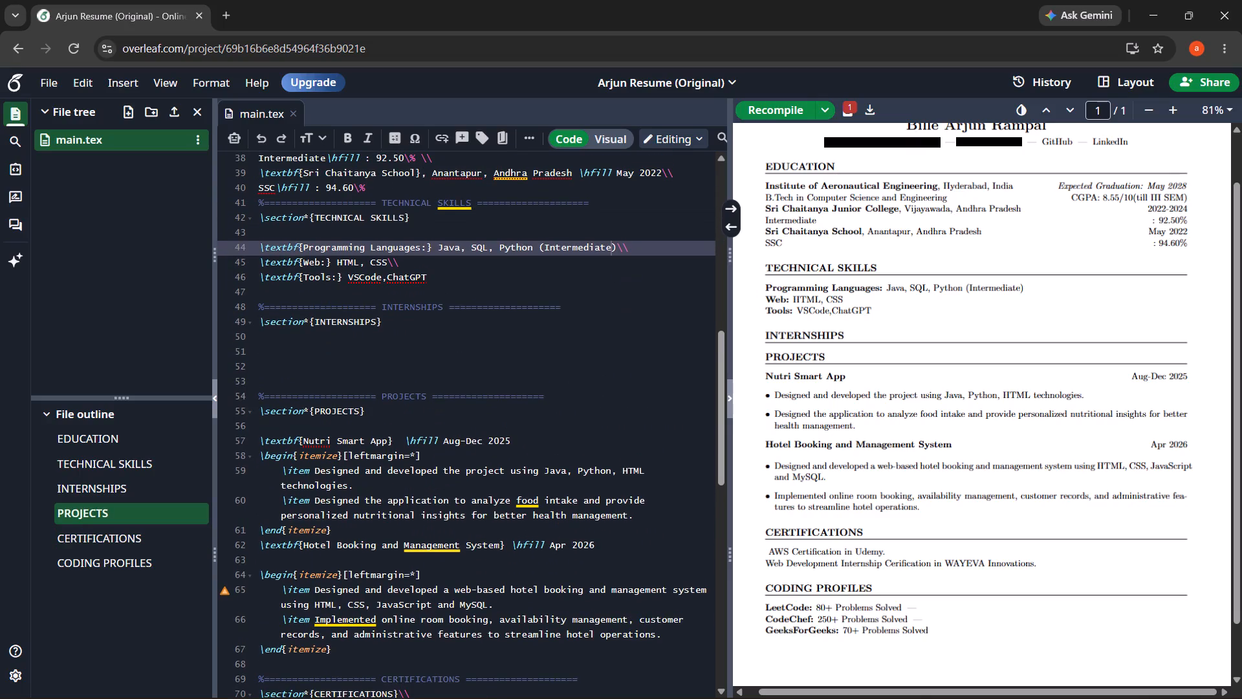
left_click_drag(591, 338, 258, 305)
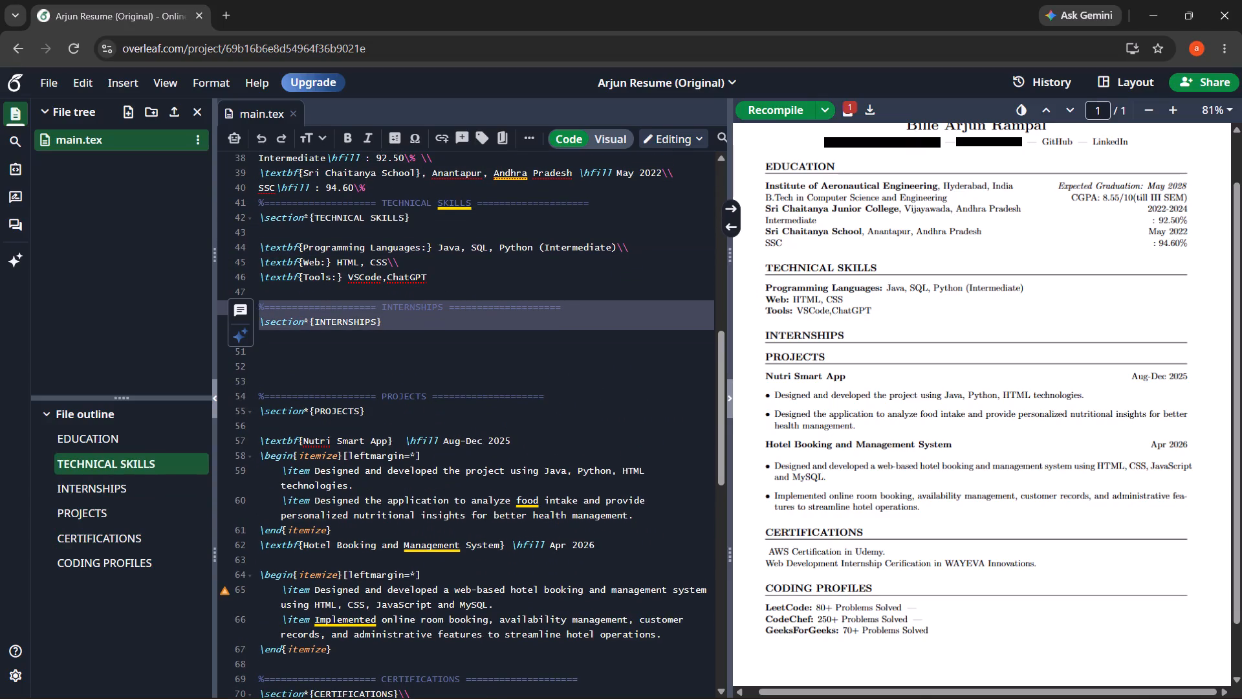
left_click(411, 369)
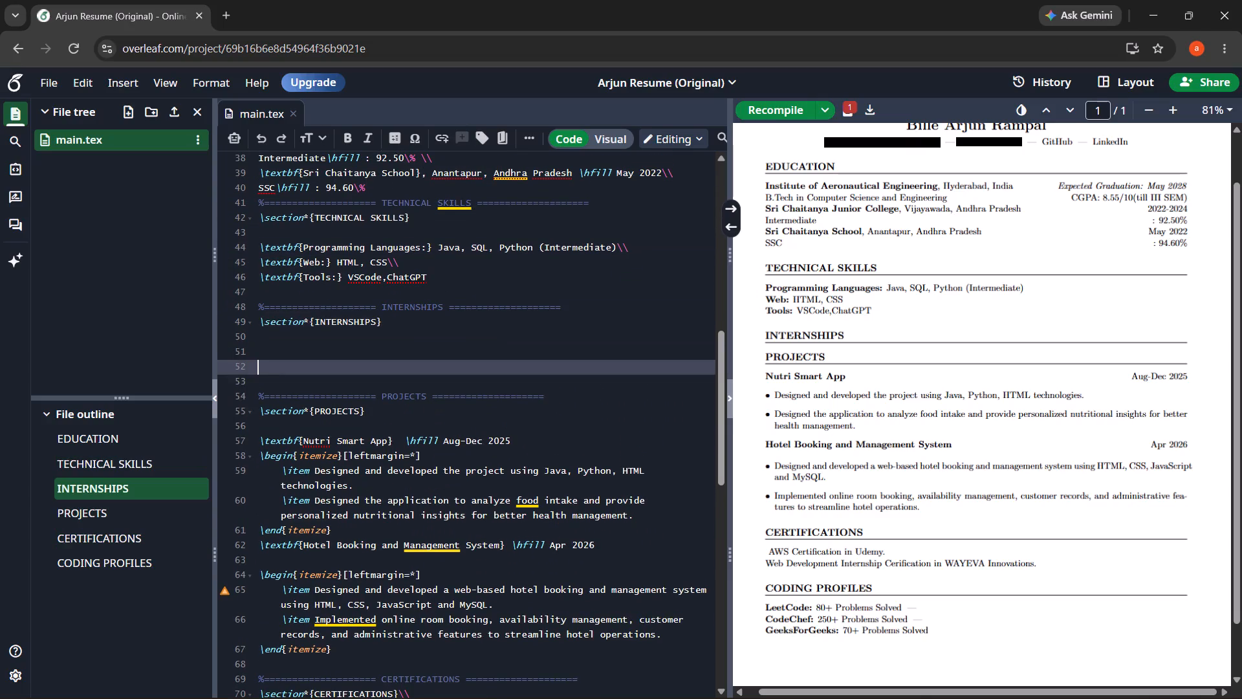
left_click(384, 346)
left_click(380, 335)
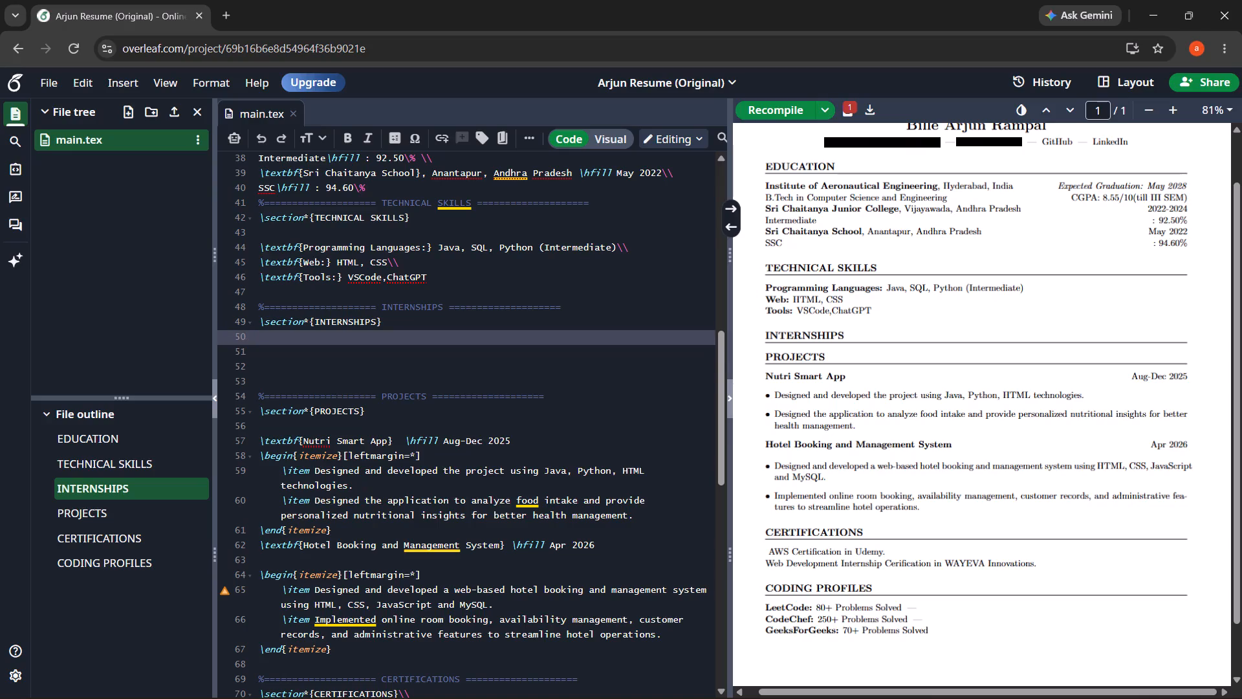
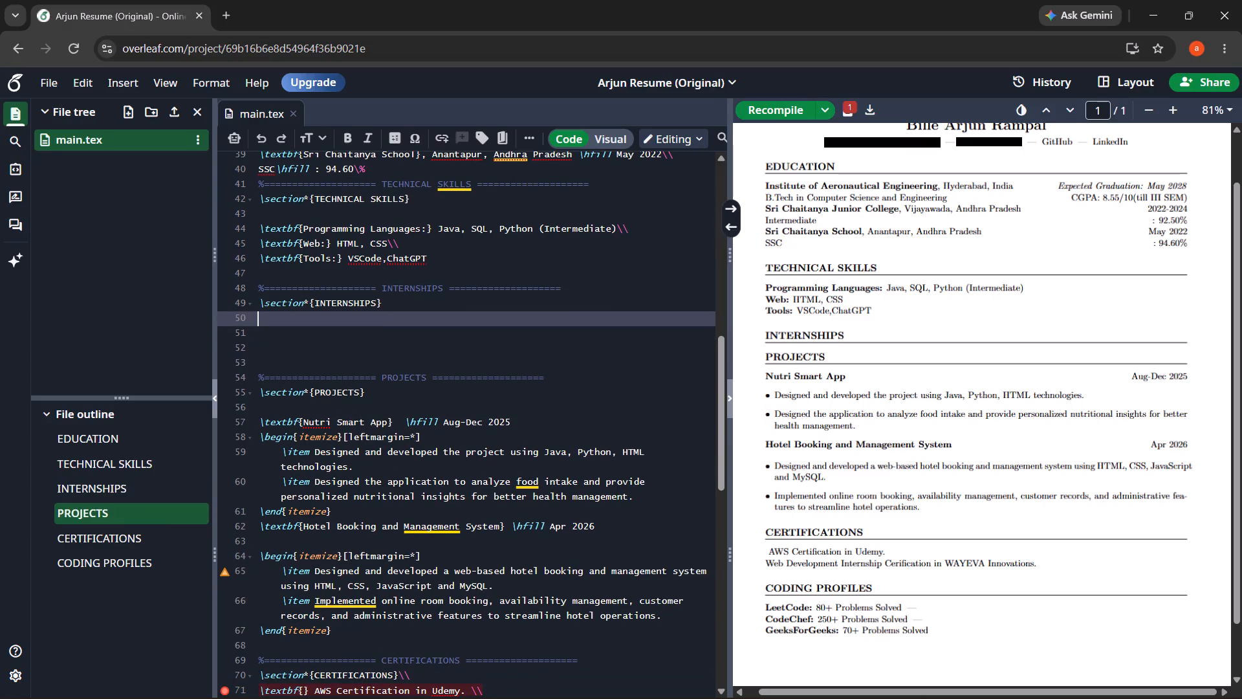
Add a bold \textbf entry reading "ARC Business Operations Intern" directly below the INTERNSHIPS heading.
key("shift+bar")
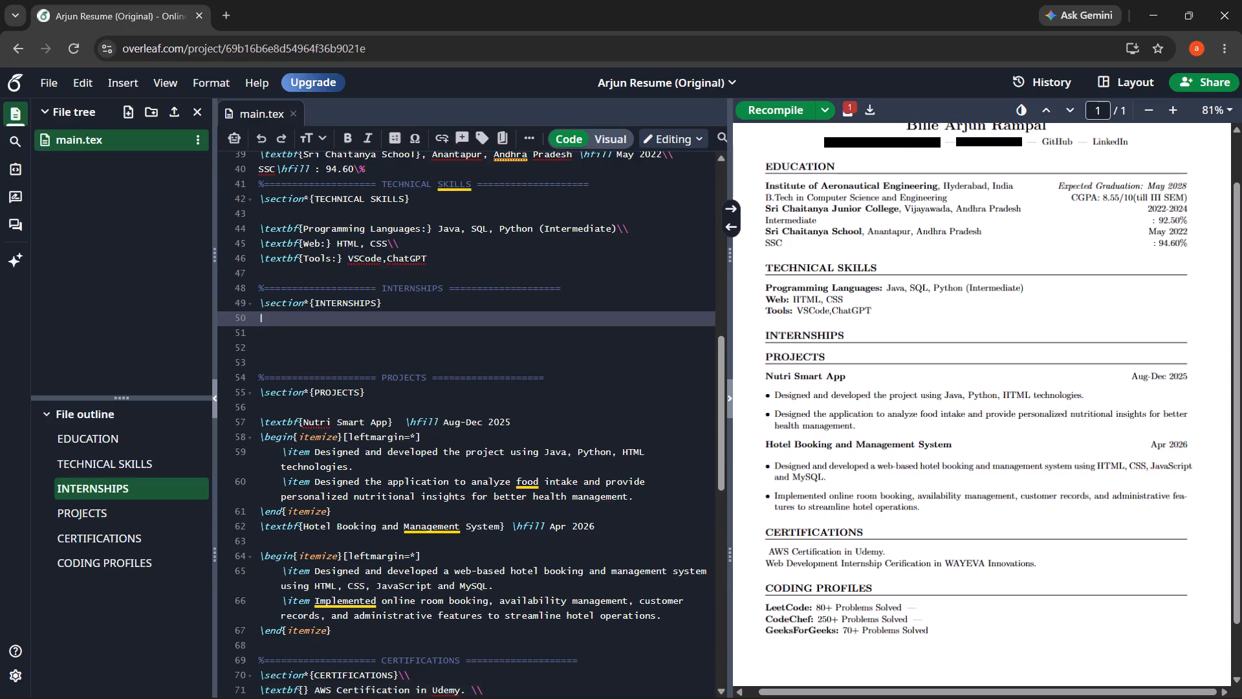
key("BackSpace")
key("backslash")
type("text")
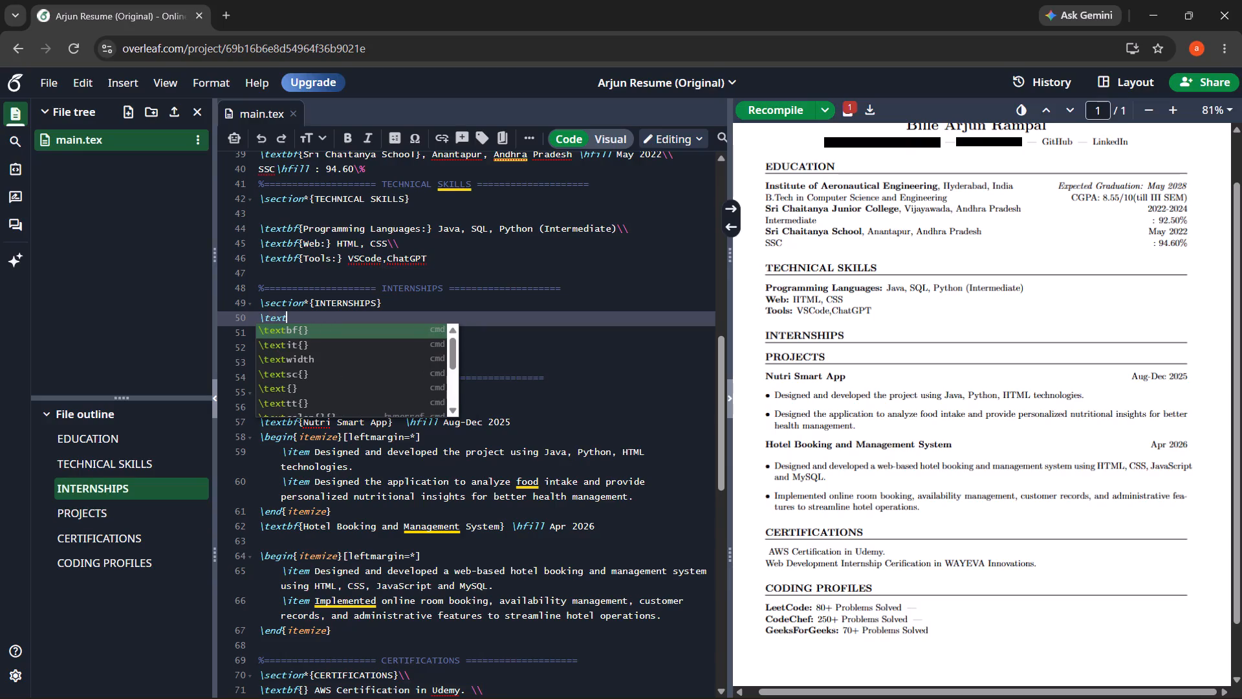
key("Return")
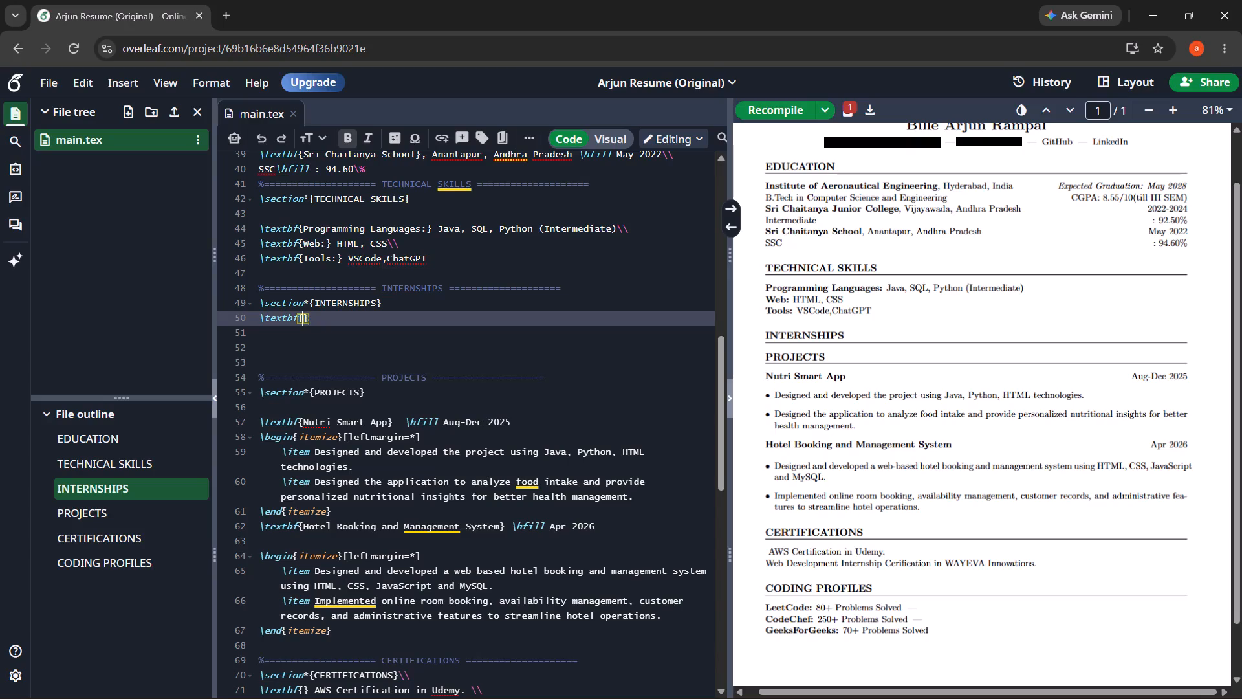
type("ARC")
key("space")
type("BUSINESS")
key("shift+BackSpace")
key("shift+BackSpace")
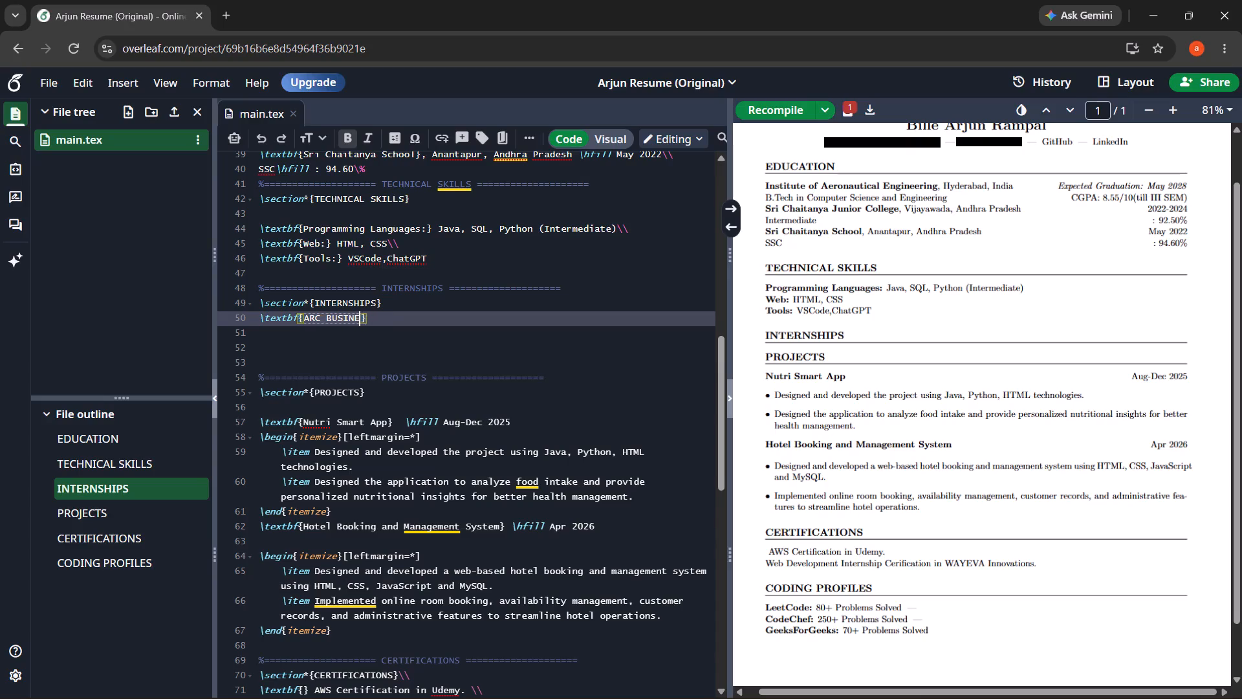
key("shift+BackSpace")
key("shift+BackSpace")
key("shift+BackSpace")
key("BackSpace")
key("BackSpace")
type("usiness Operations")
key("space")
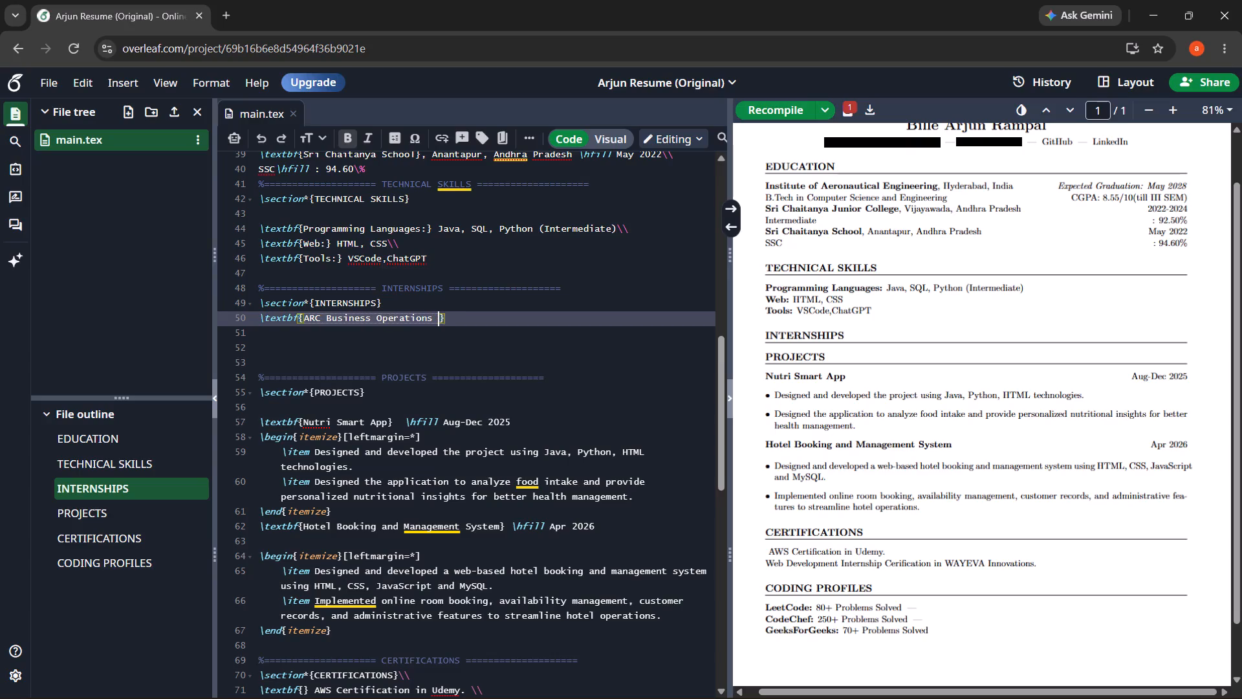
type("Intern")
Change the end of the internship entry so it reads "ARC Business Operations Web Developer Intern".
key("BackSpace")
key("BackSpace")
key("BackSpace")
key("BackSpace")
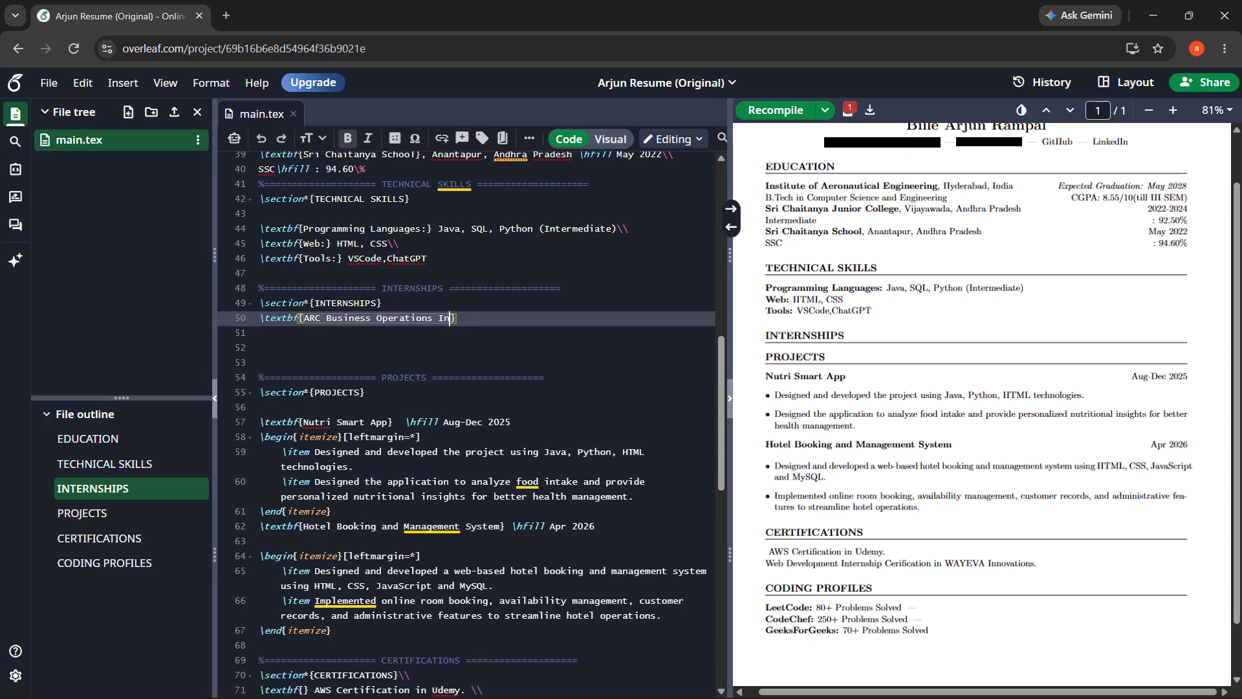
key("BackSpace")
key("BackSpace")
key("BackSpace")
key("space")
type("WEb")
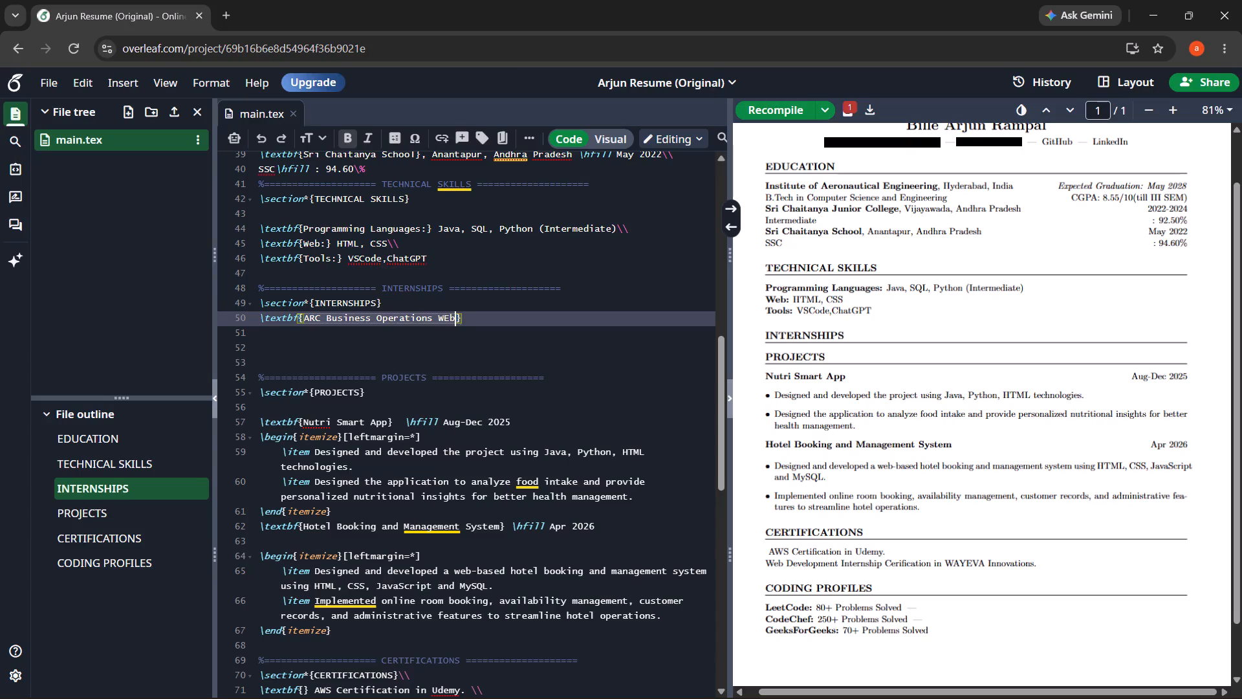
key("BackSpace")
key("BackSpace")
type("eb Deve")
type("loper Intern")
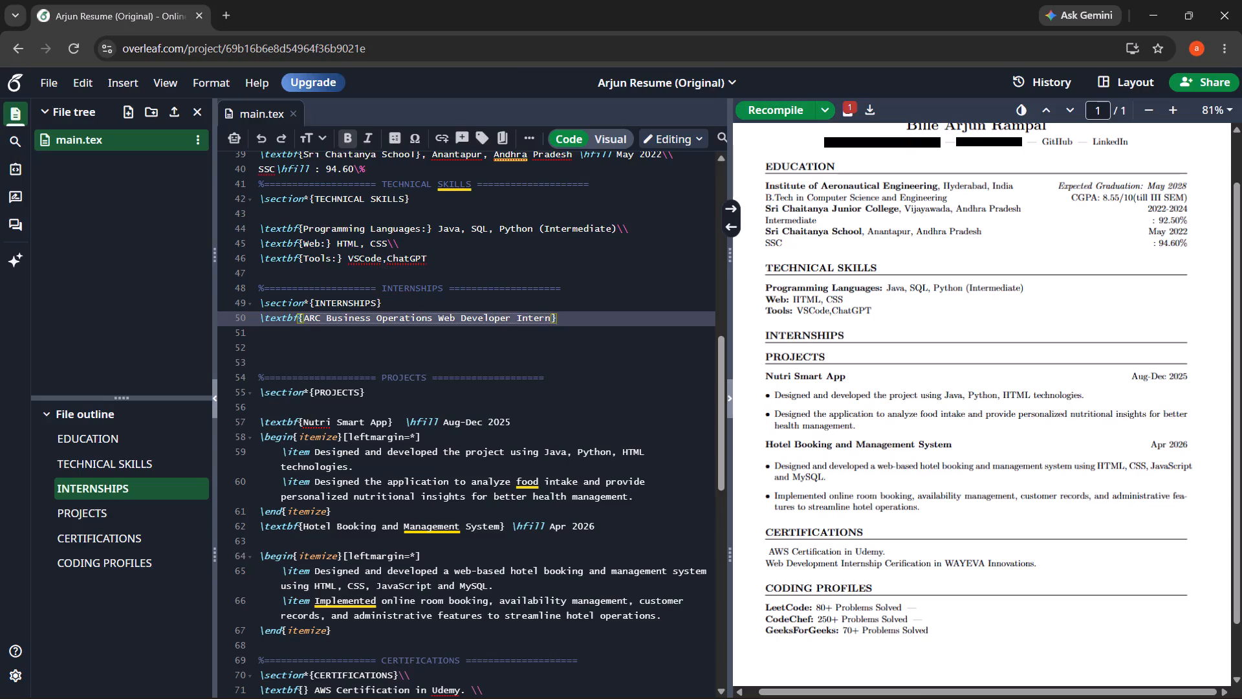
key("BackSpace")
key("n")
Replace "Developer" with "Development" in the bold internship entry.
key("Left")
key("Left")
key("Left")
key("Left")
key("Left")
key("Left")
key("Left")
key("Left")
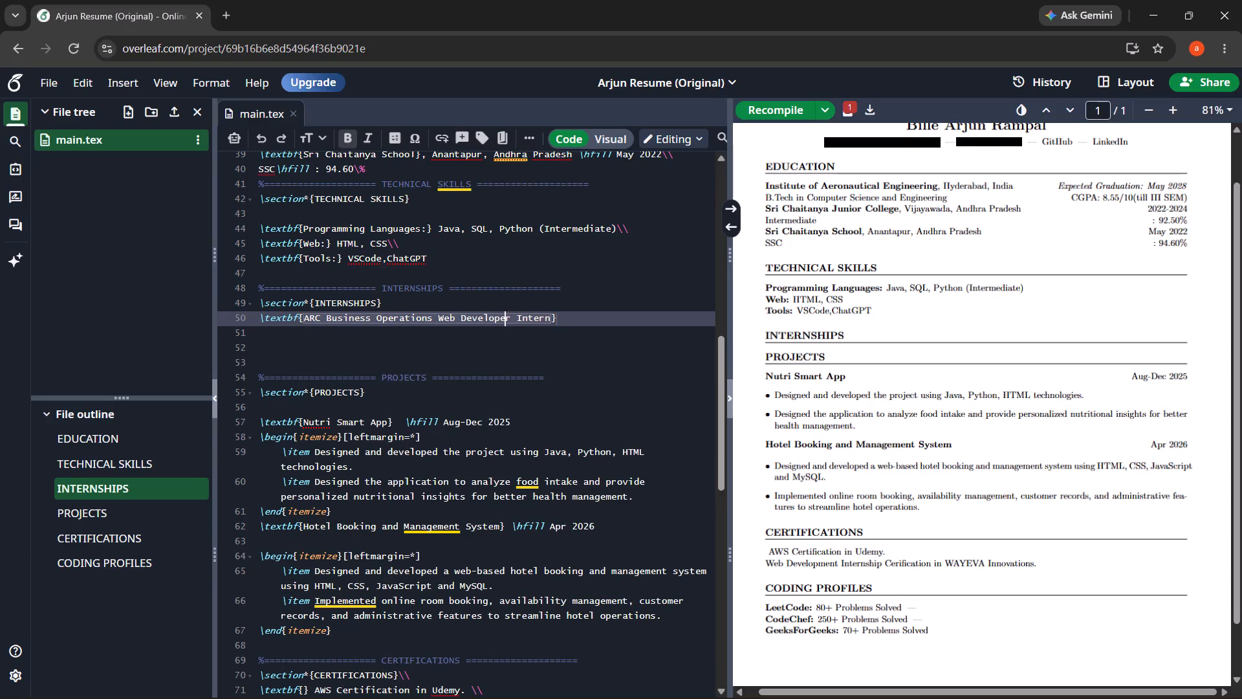
key("Left")
key("Right")
key("Right")
key("BackSpace")
key("BackSpace")
type("ment")
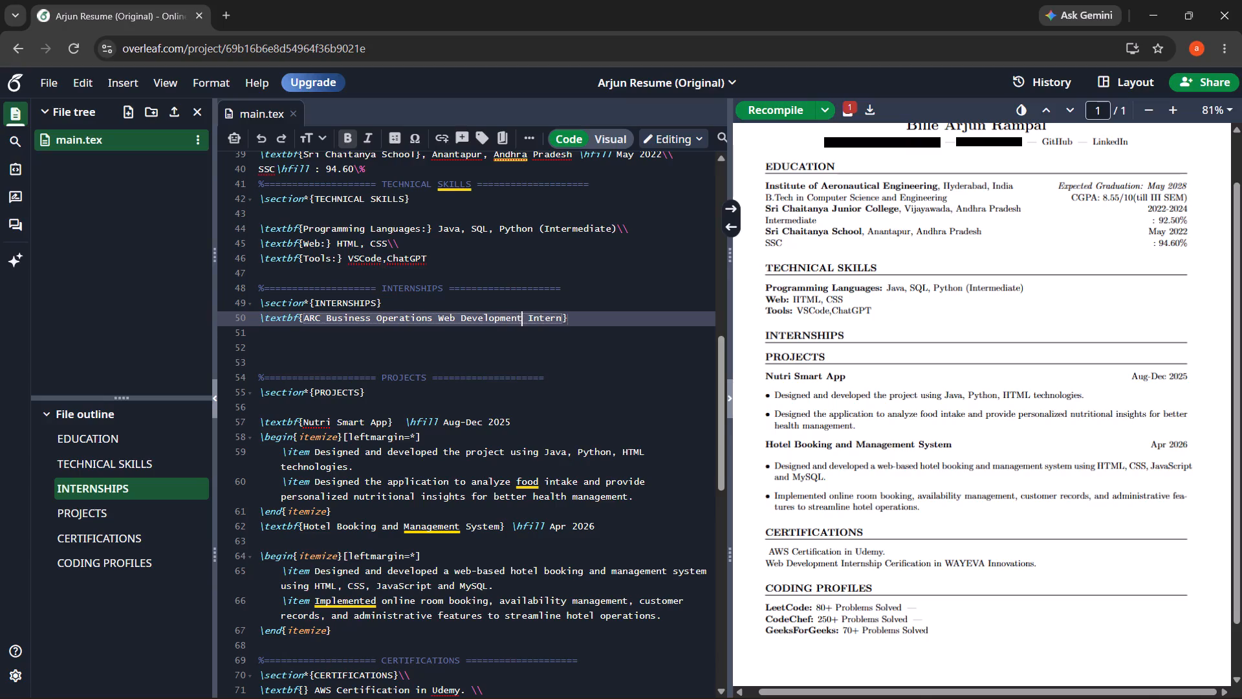
key("Right")
key("Right")
key("Right")
key("Right")
key("Right")
key("Right")
key("Right")
key("Right")
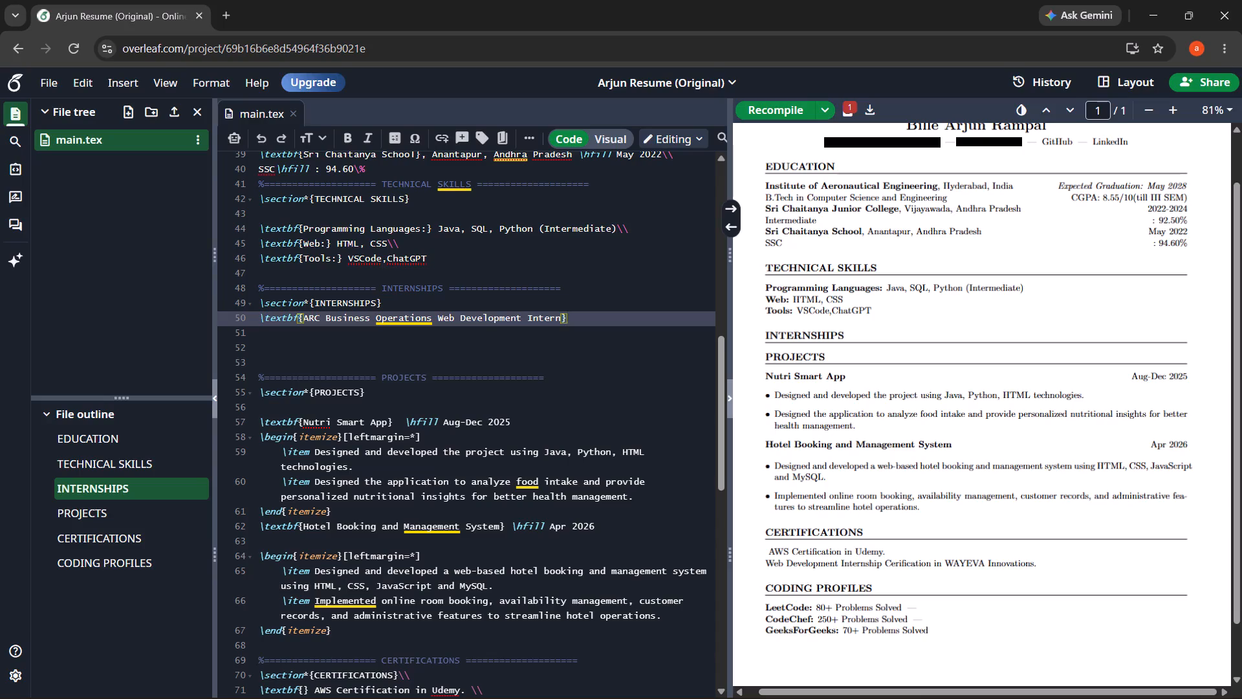
Remove "Business Operations" from the internship entry and join the rest with a hyphen as "ARC-Web Development Intern".
left_click(433, 319)
key("BackSpace")
key("BackSpace")
key("BackSpace")
key("BackSpace")
key("BackSpace")
key("BackSpace")
key("BackSpace")
key("BackSpace")
key("BackSpace")
key("BackSpace")
key("BackSpace")
key("BackSpace")
key("BackSpace")
key("BackSpace")
key("BackSpace")
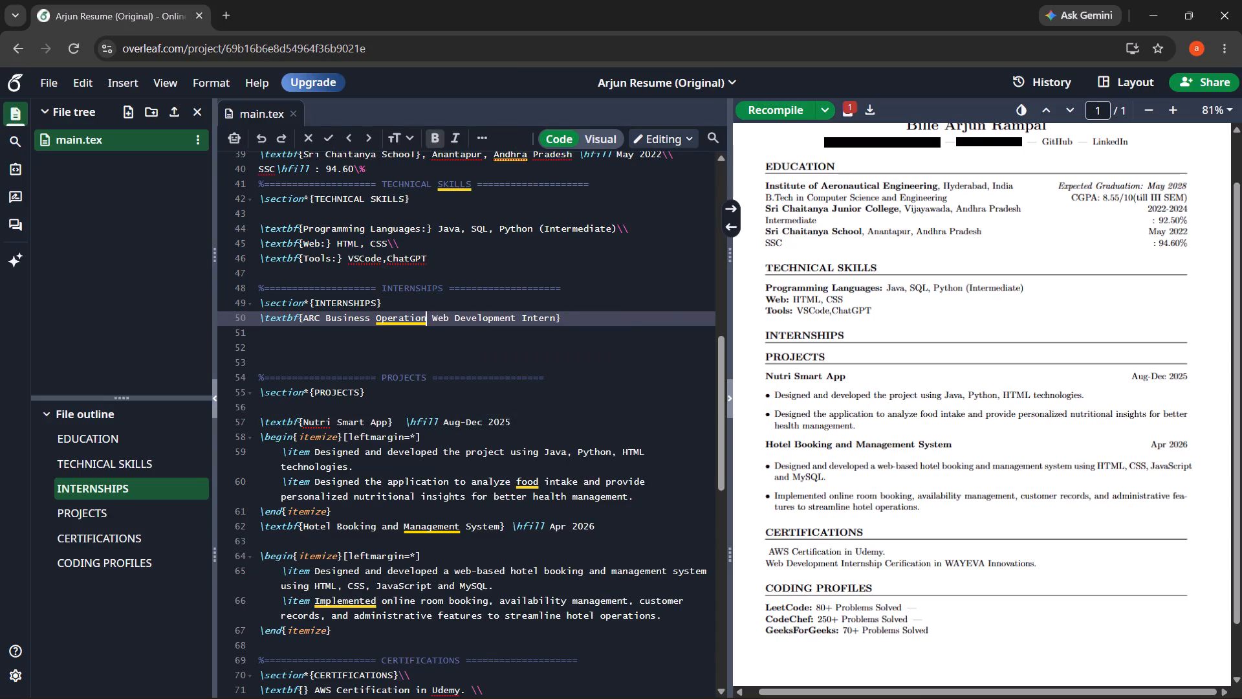
key("BackSpace")
key("BackSpace")
key("BackSpace")
key("BackSpace")
key("BackSpace")
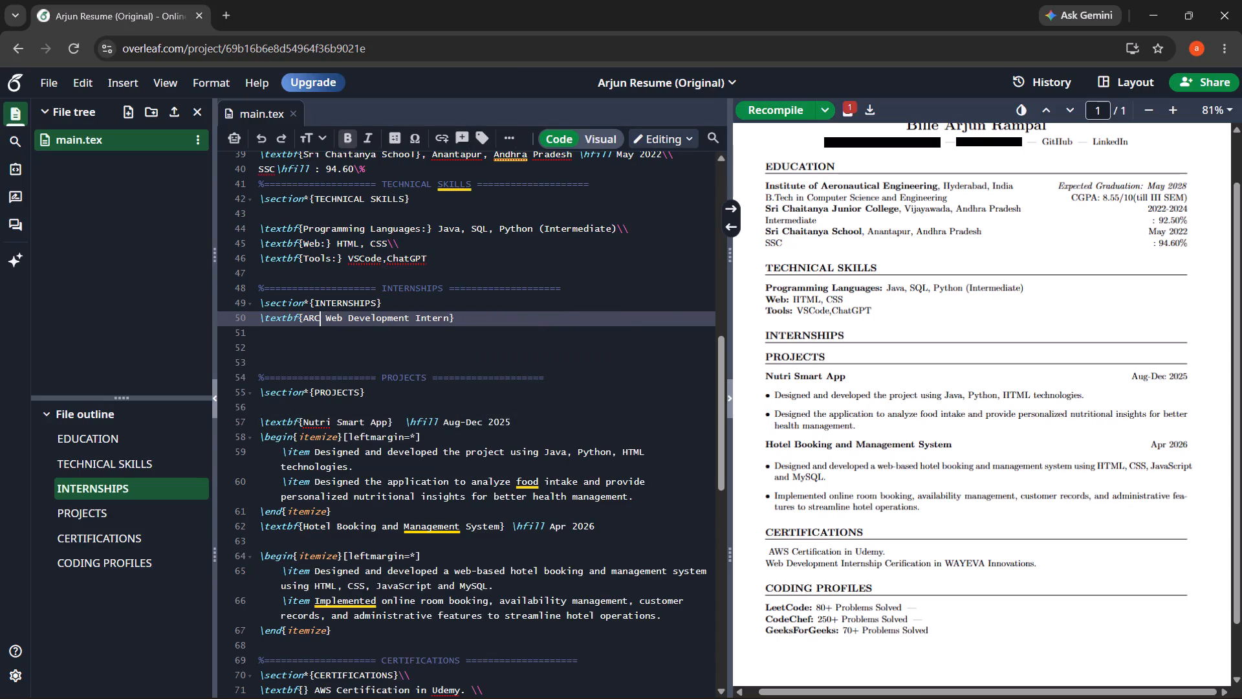
key("Right")
key("Right")
key("Right")
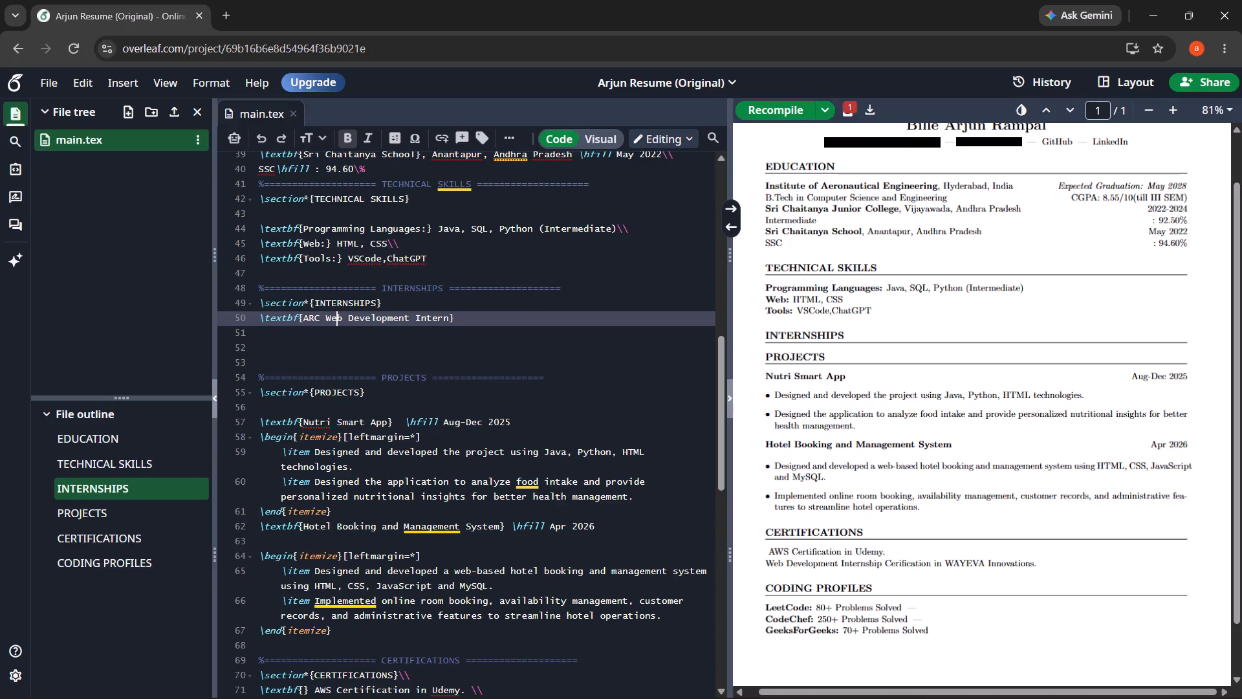
key("Left")
key("Left")
key("Left")
key("minus")
key("Right")
key("BackSpace")
Copy the \begin{itemize}[leftmargin=*] line from the Nutri Smart App project to the line below the ARC internship entry.
left_click_drag(428, 436, 315, 443)
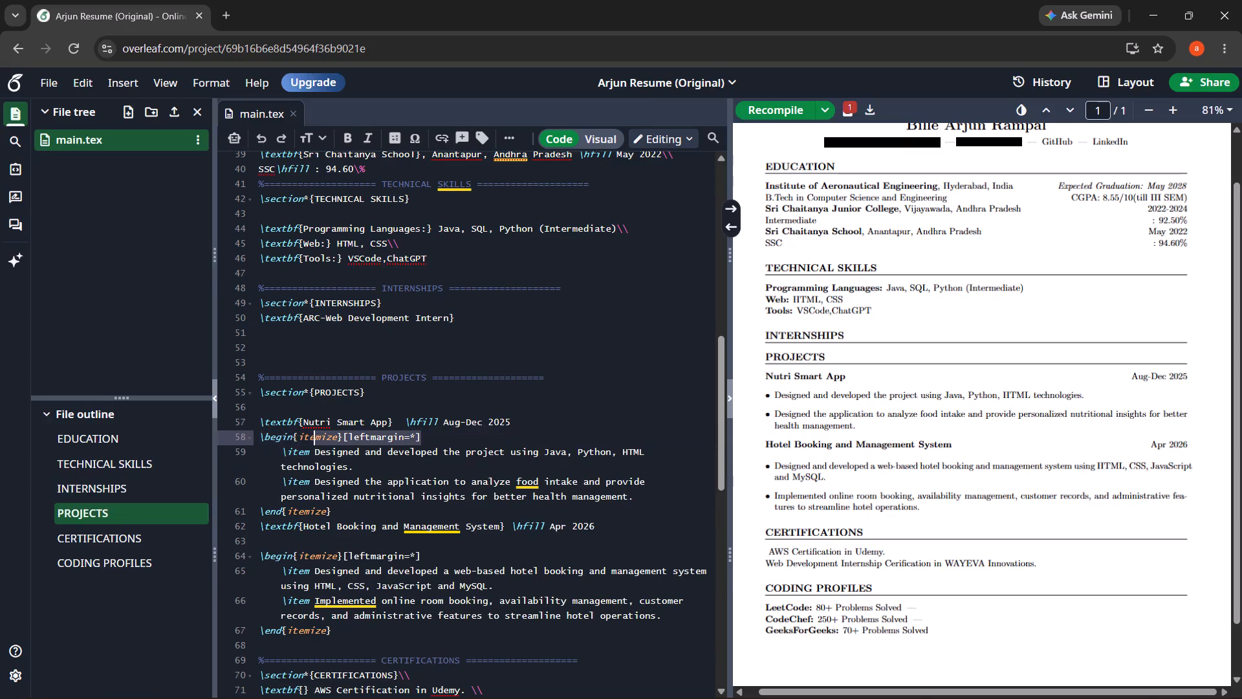
left_click_drag(315, 443, 256, 439)
key("ctrl+c")
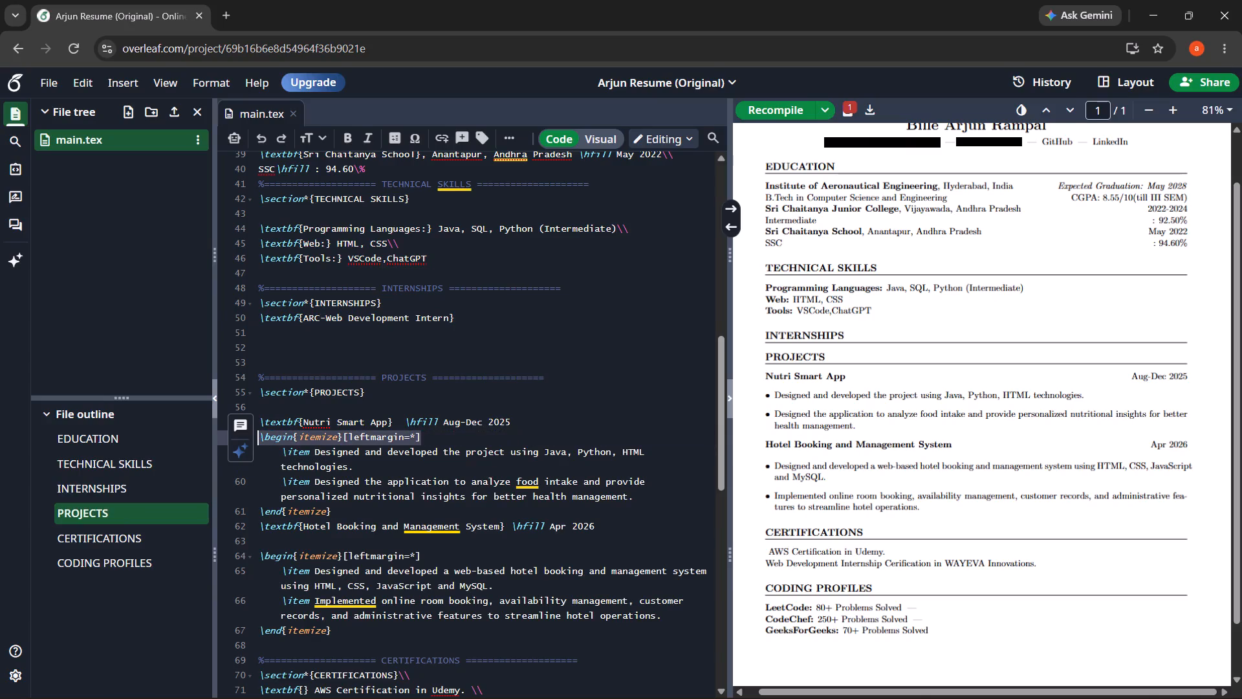
left_click(310, 329)
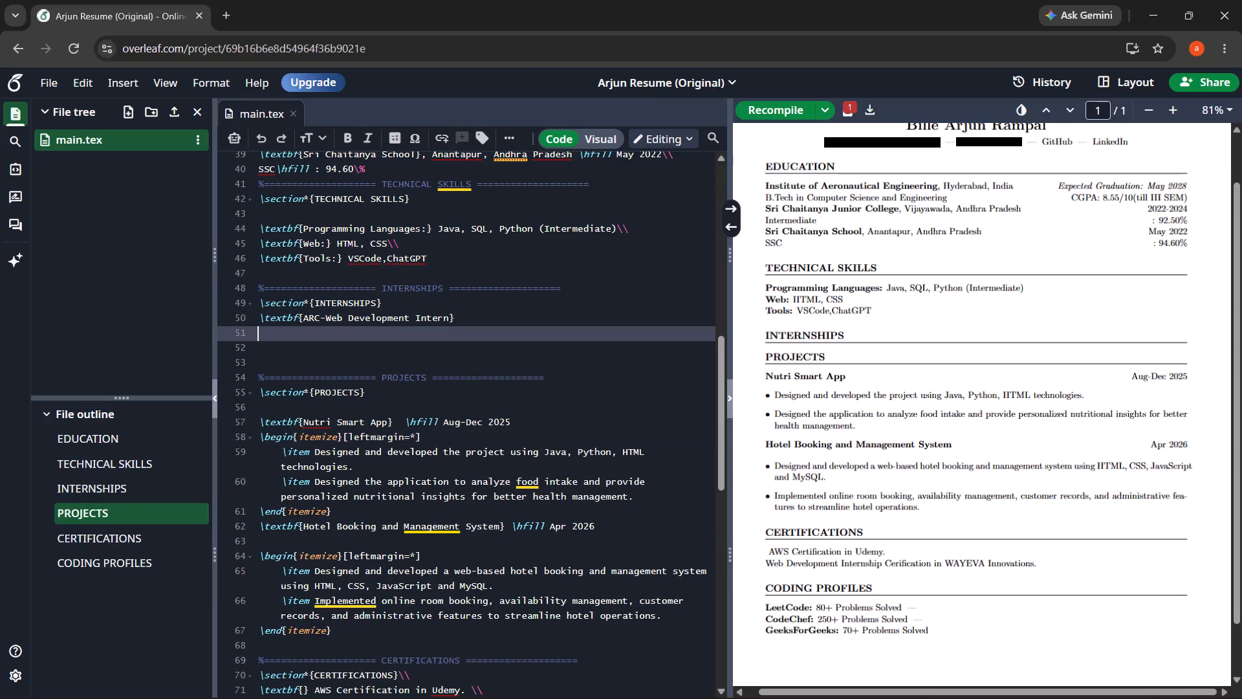
key("ctrl+v")
left_click(448, 333)
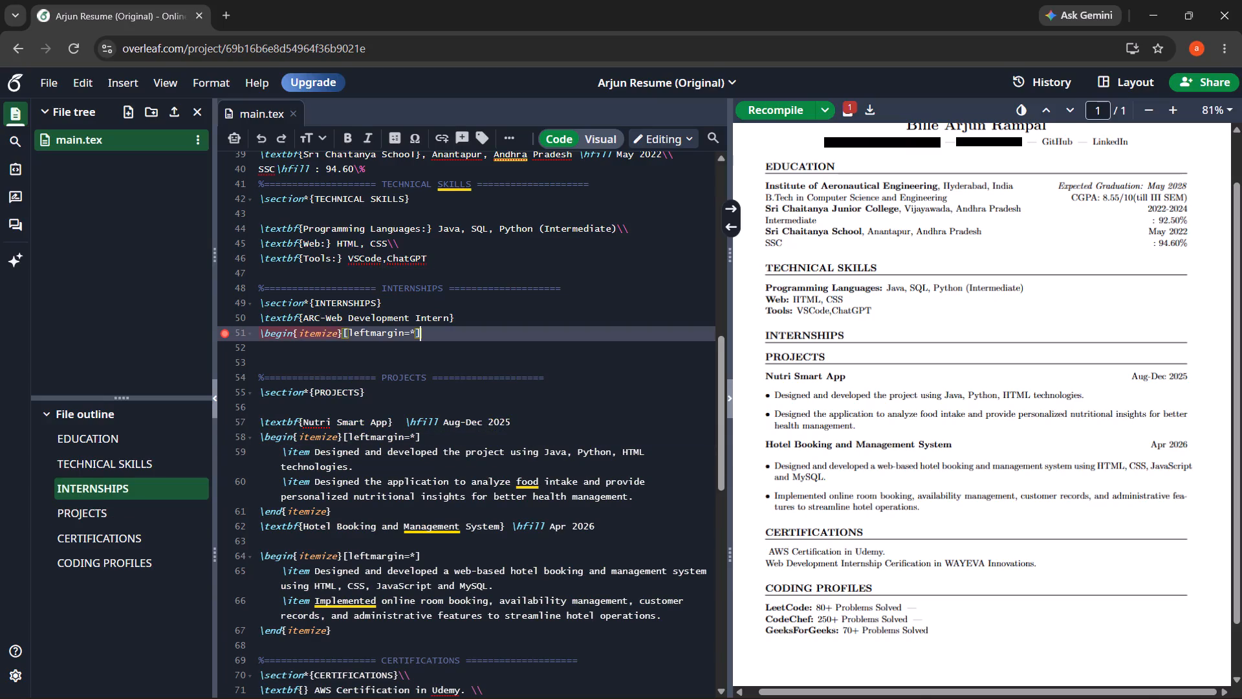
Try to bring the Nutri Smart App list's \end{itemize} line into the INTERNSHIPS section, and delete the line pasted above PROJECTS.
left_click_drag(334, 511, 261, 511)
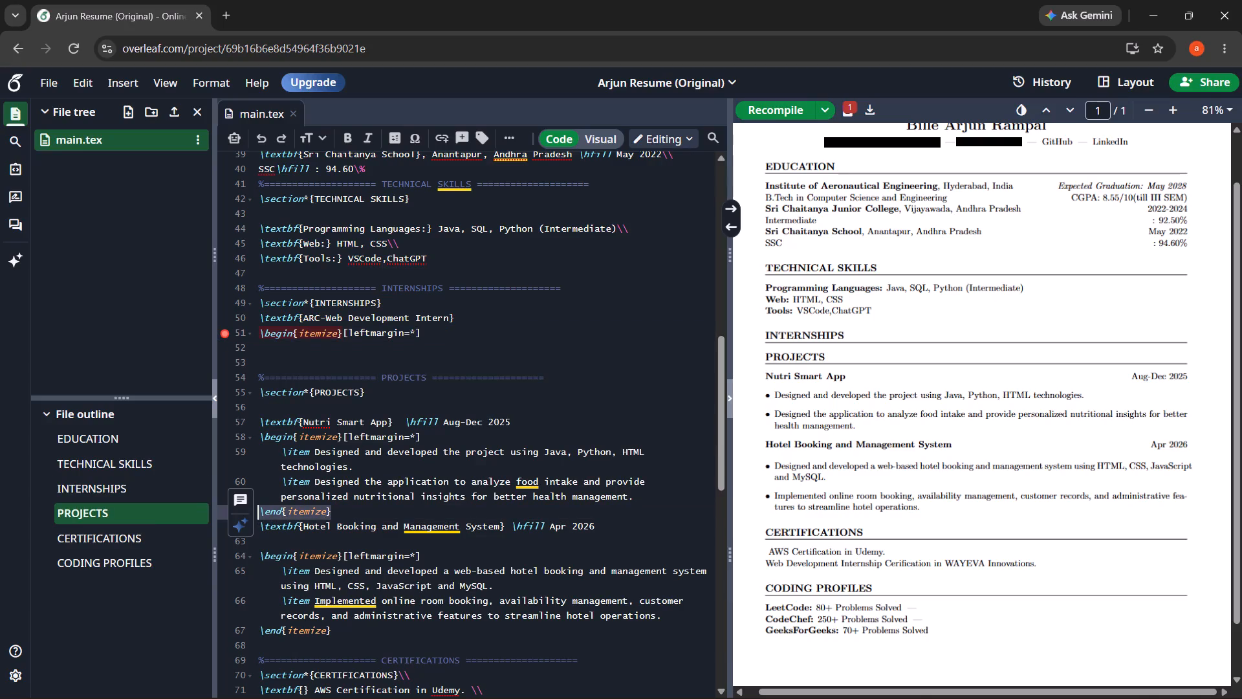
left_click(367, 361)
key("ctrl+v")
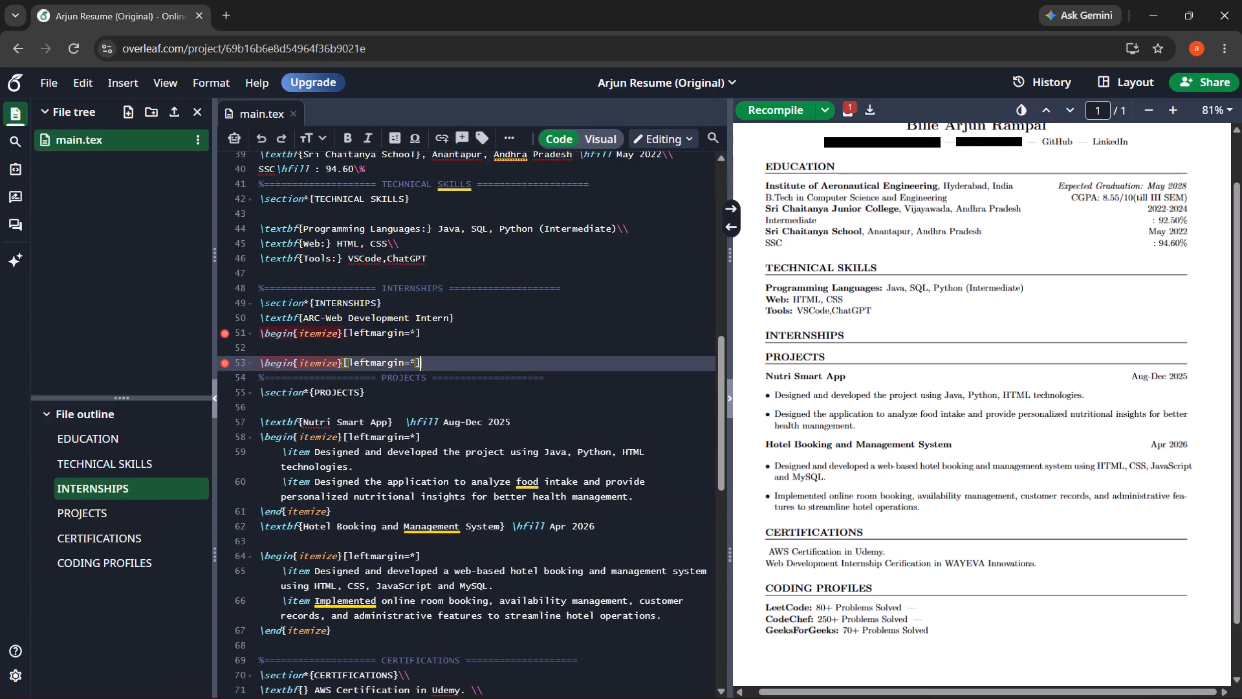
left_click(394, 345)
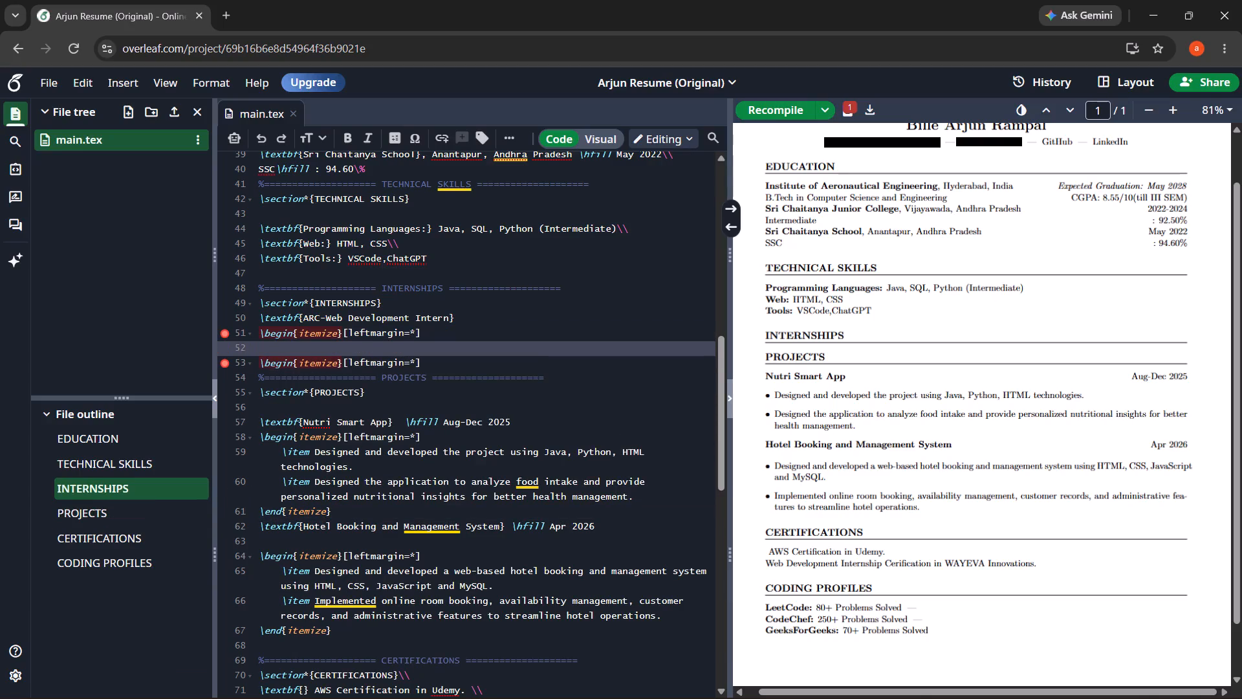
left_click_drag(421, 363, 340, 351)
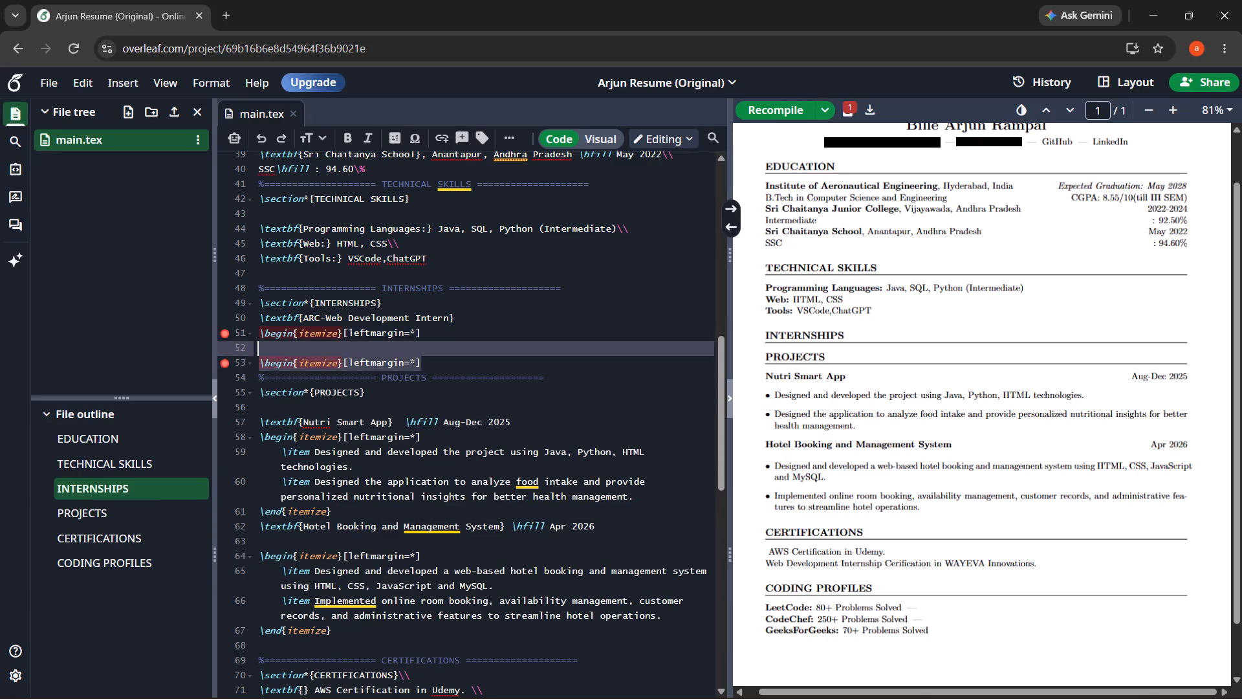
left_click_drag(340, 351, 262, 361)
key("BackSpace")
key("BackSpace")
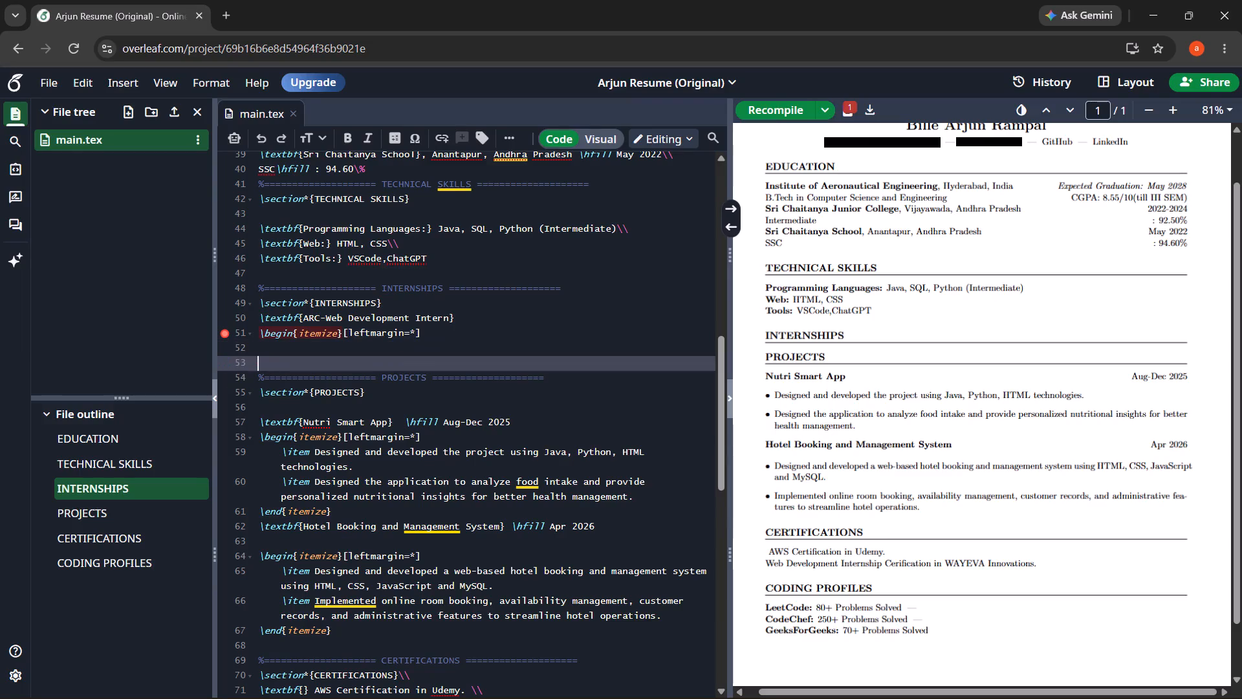
Copy the \end{itemize} line from the Nutri Smart App project to the empty line just above the PROJECTS comment.
left_click_drag(329, 513, 248, 511)
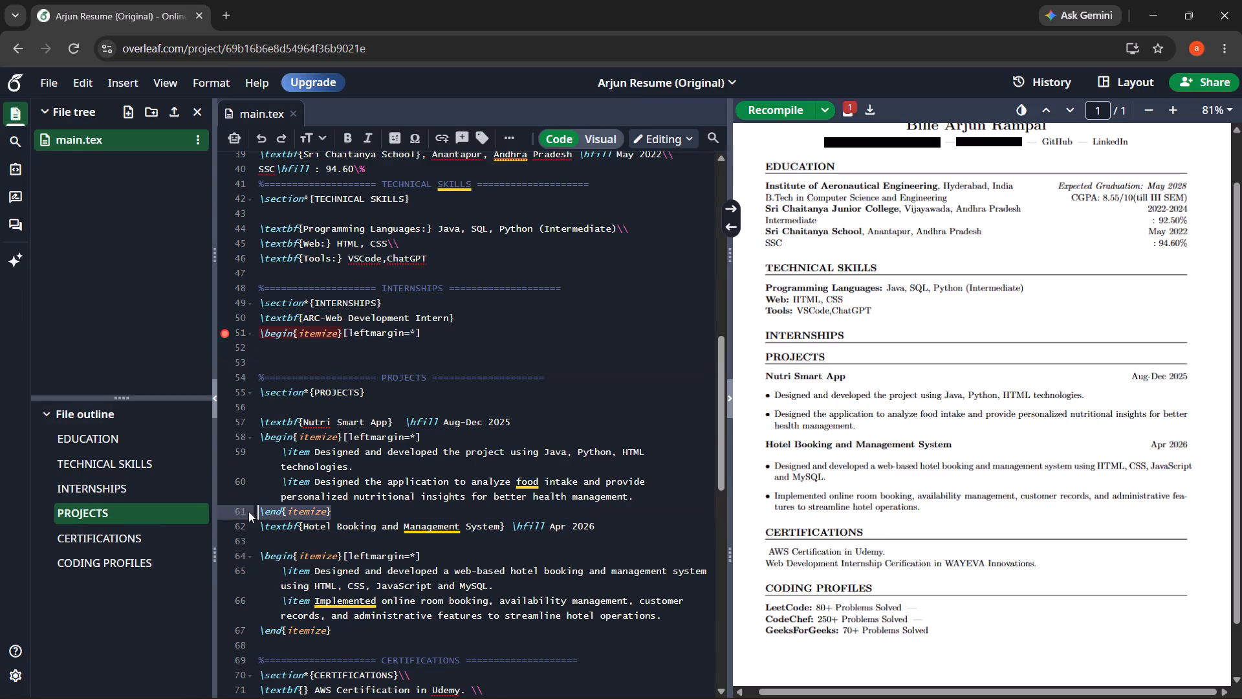
left_click_drag(248, 511, 287, 509)
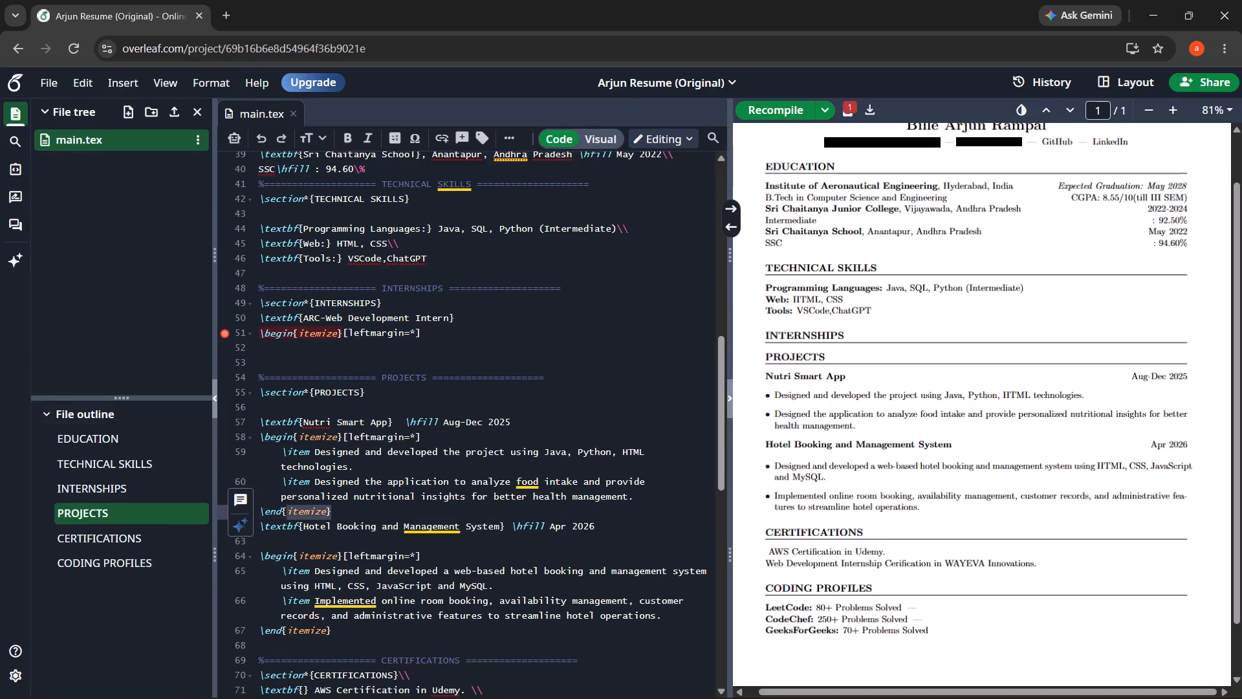
left_click(336, 508)
left_click_drag(334, 513, 260, 513)
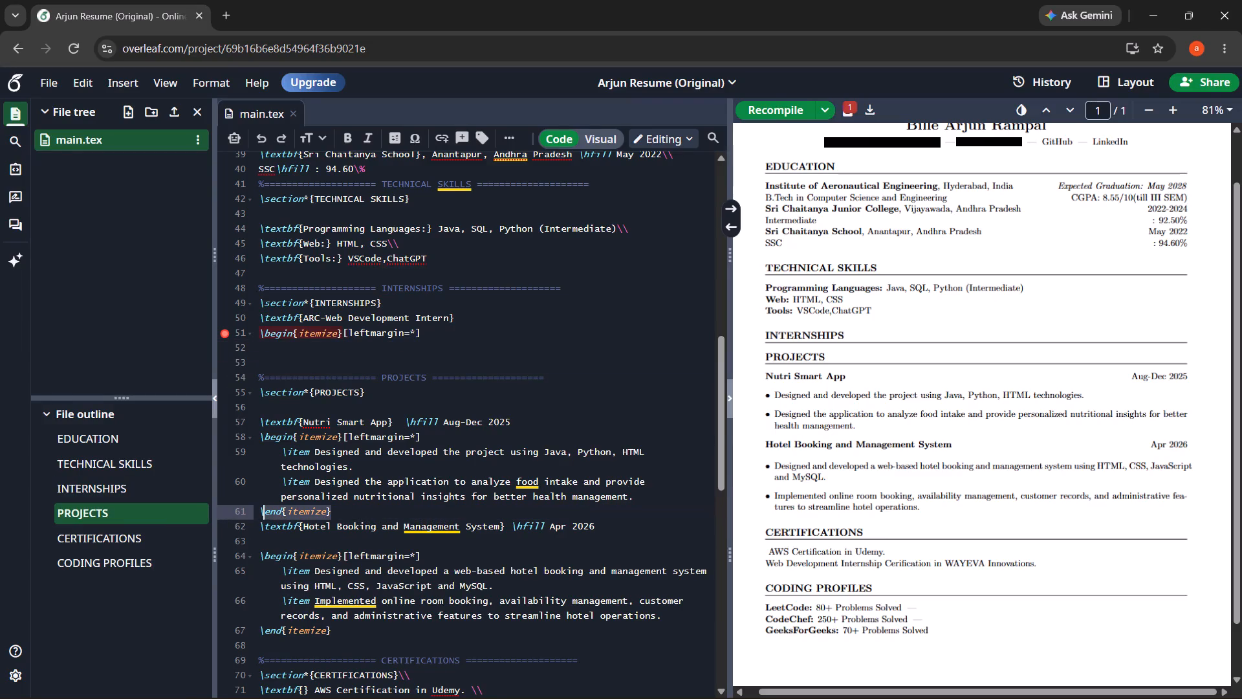
left_click_drag(260, 513, 256, 513)
key("ctrl+c")
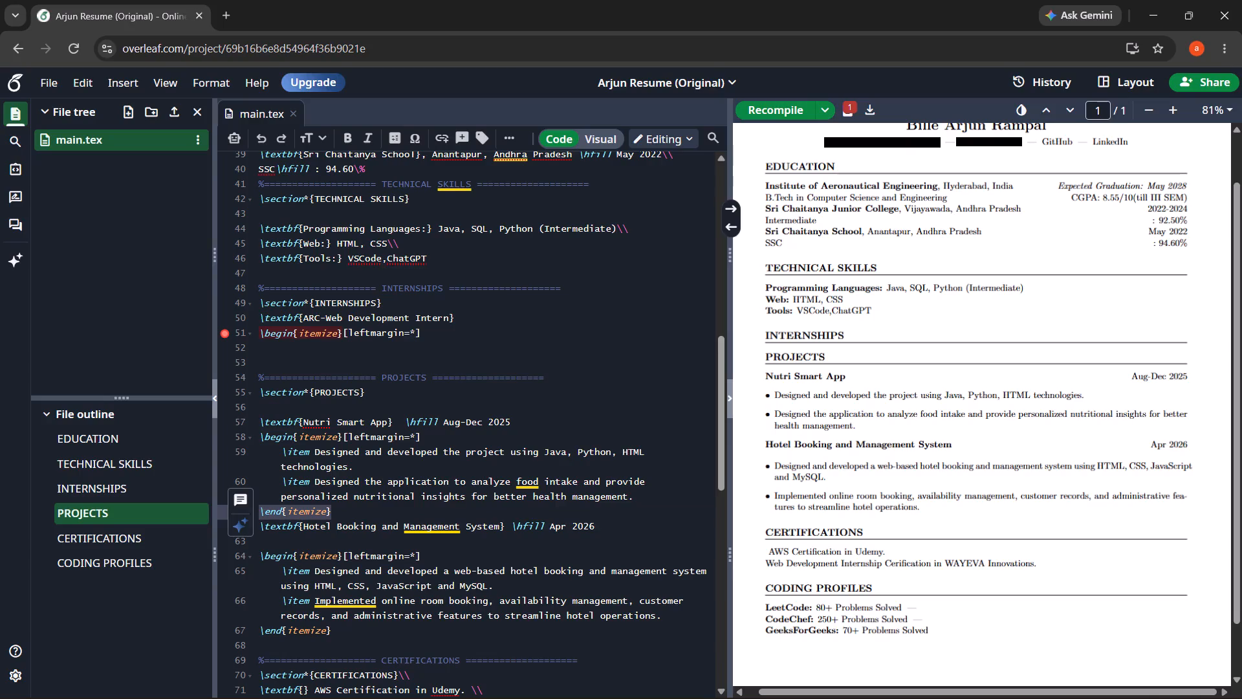
left_click(310, 359)
key("ctrl+v")
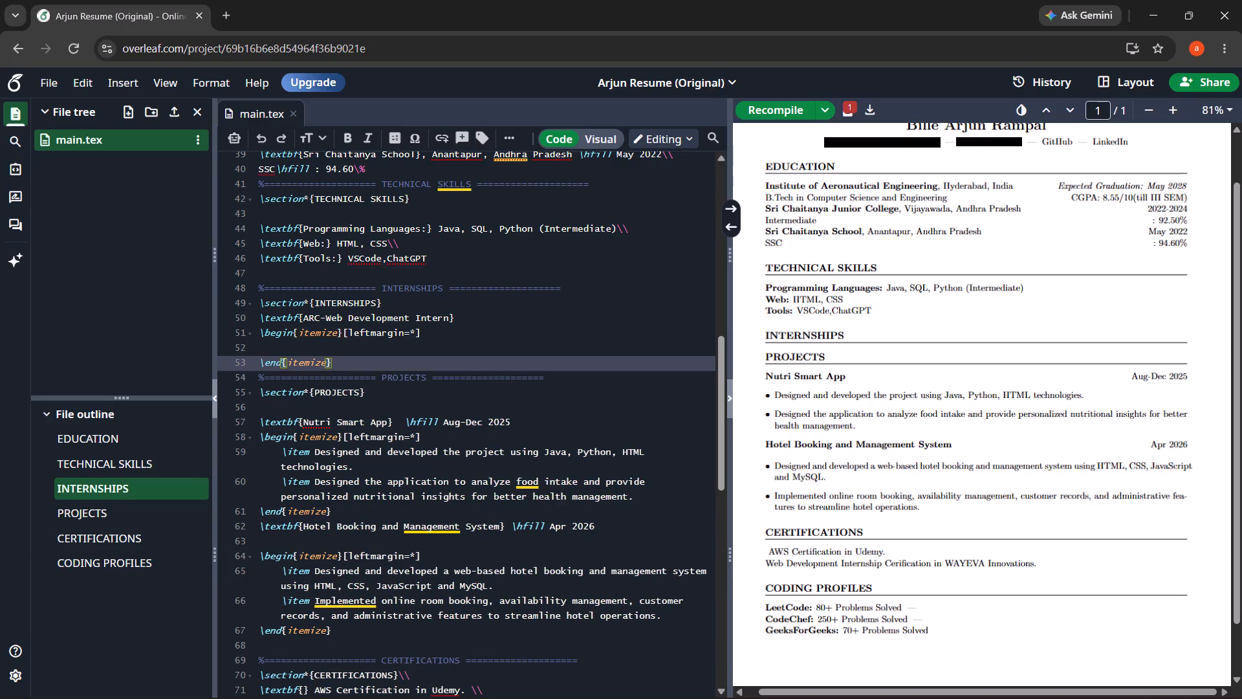
Add an \item inside the ARC internship's list reading "Helped in desingning company's website".
left_click(354, 346)
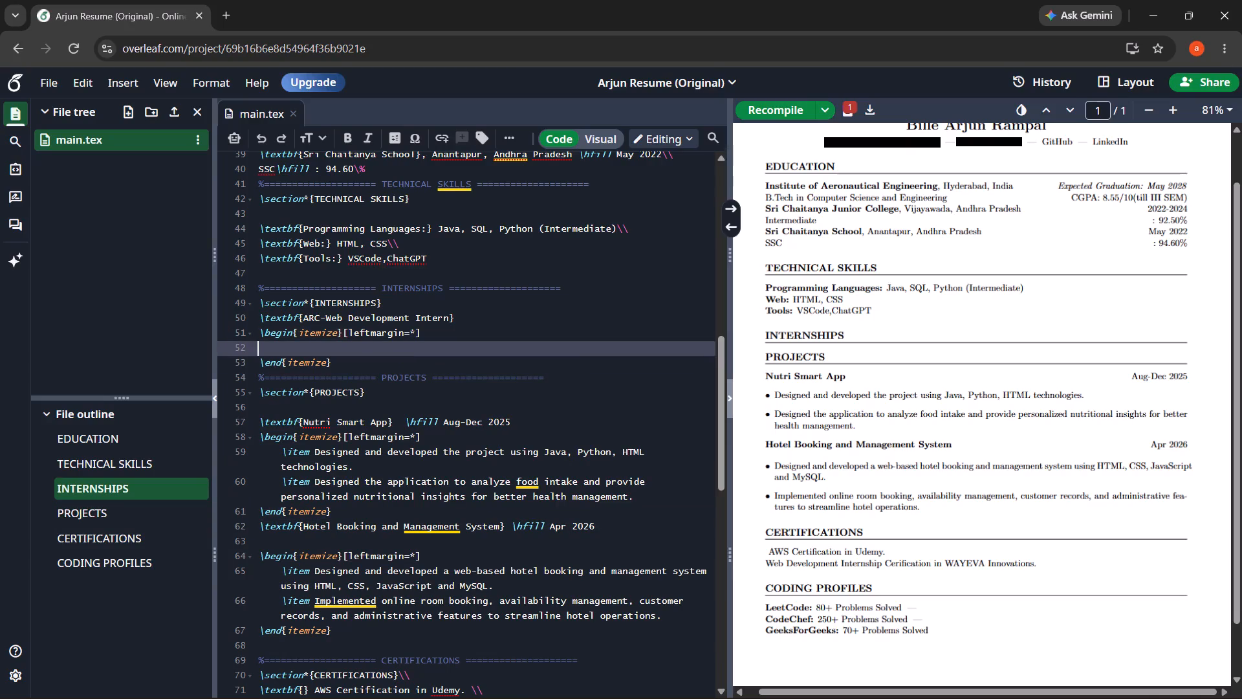
type("\\item")
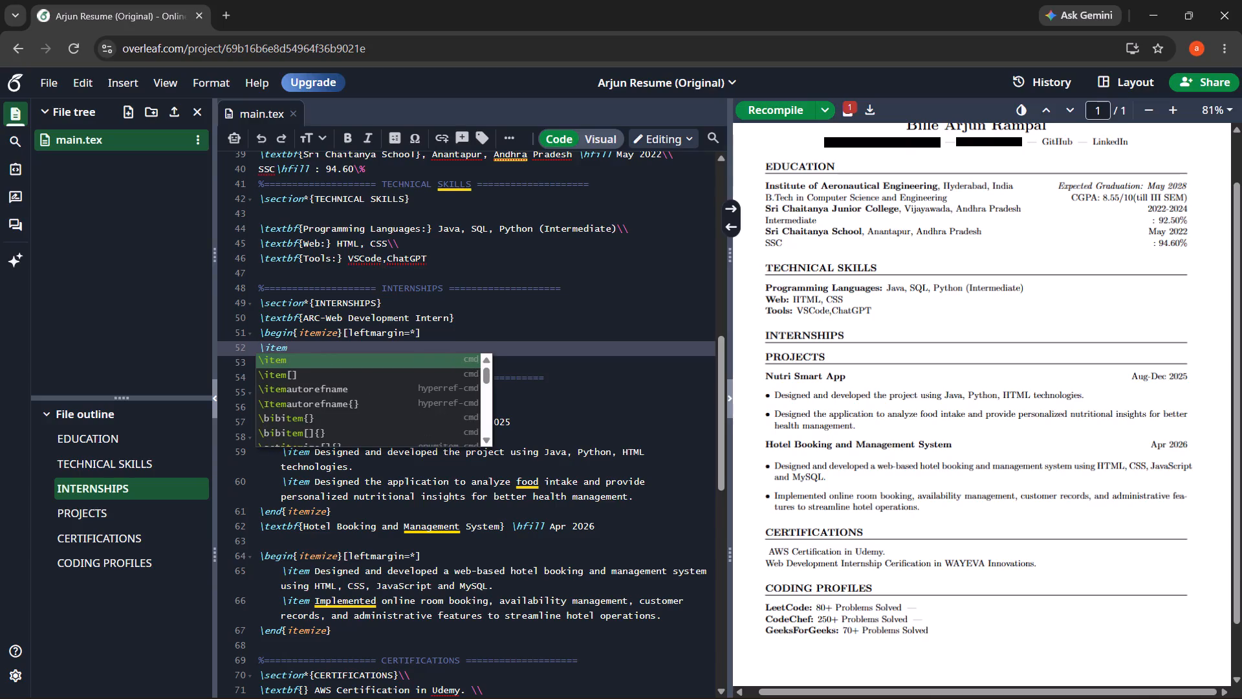
key("space")
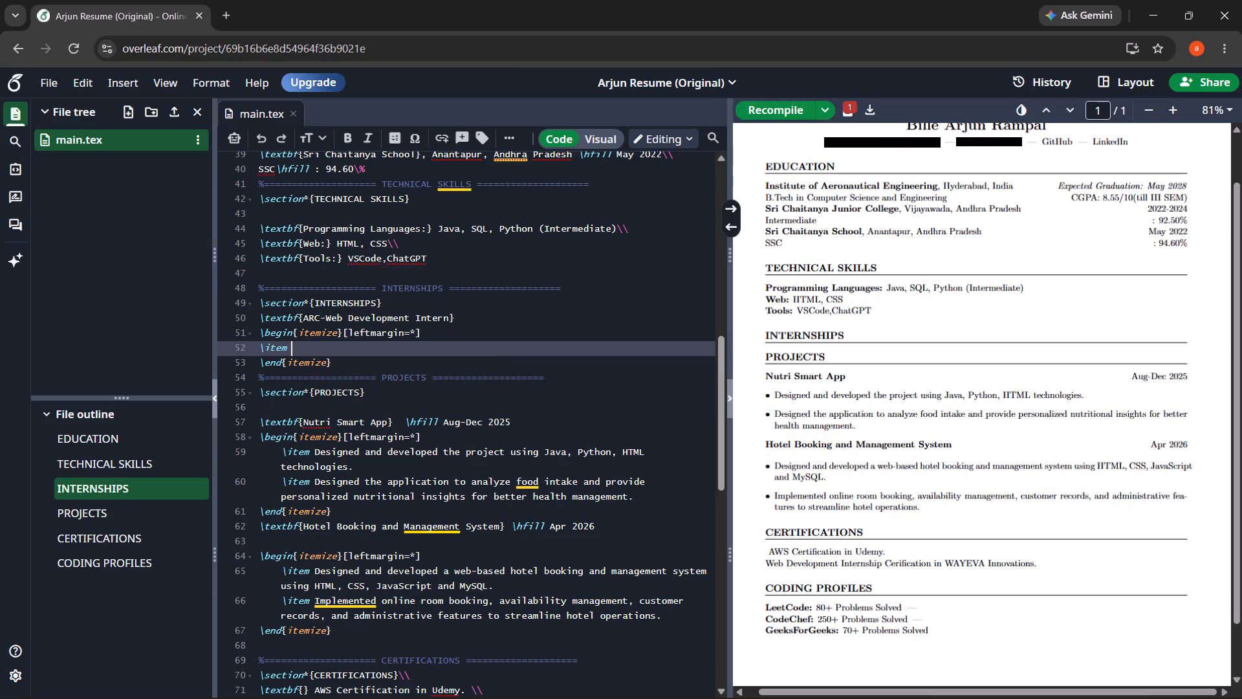
type("Helped in")
key("space")
type("desing")
type("ning compan")
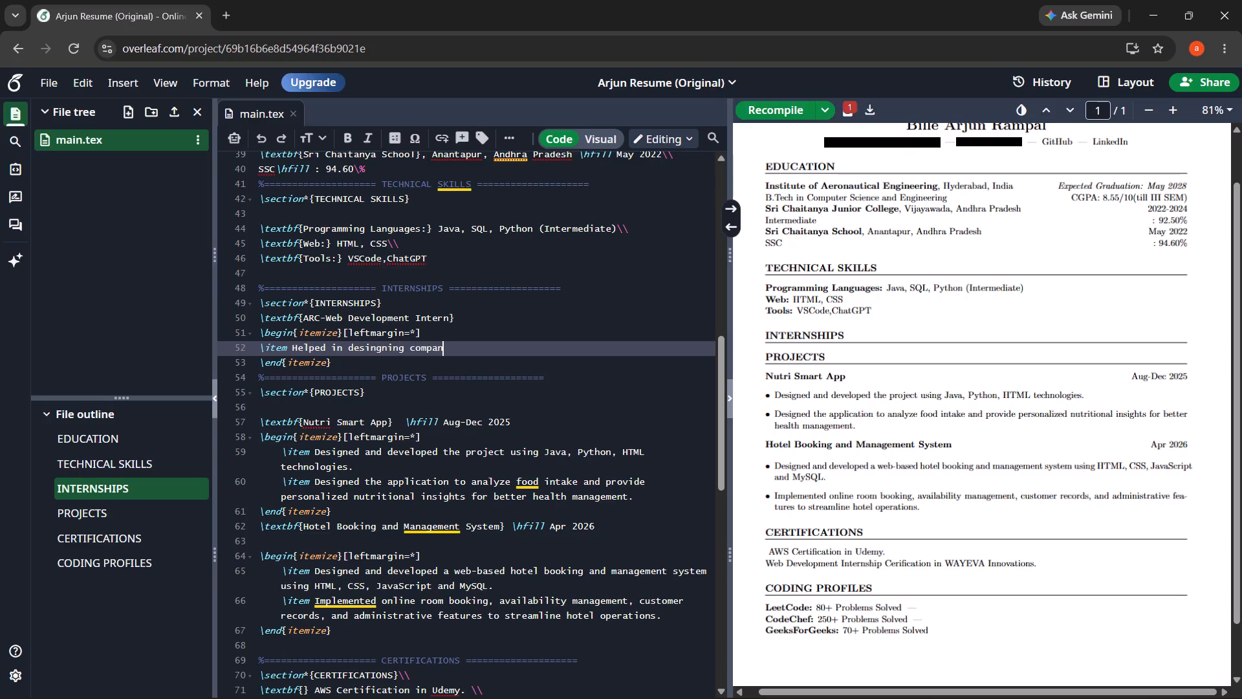
key("y")
key("shift+quotedbl")
key("BackSpace")
key("apostrophe")
type("s")
key("space")
type("website")
key("space")
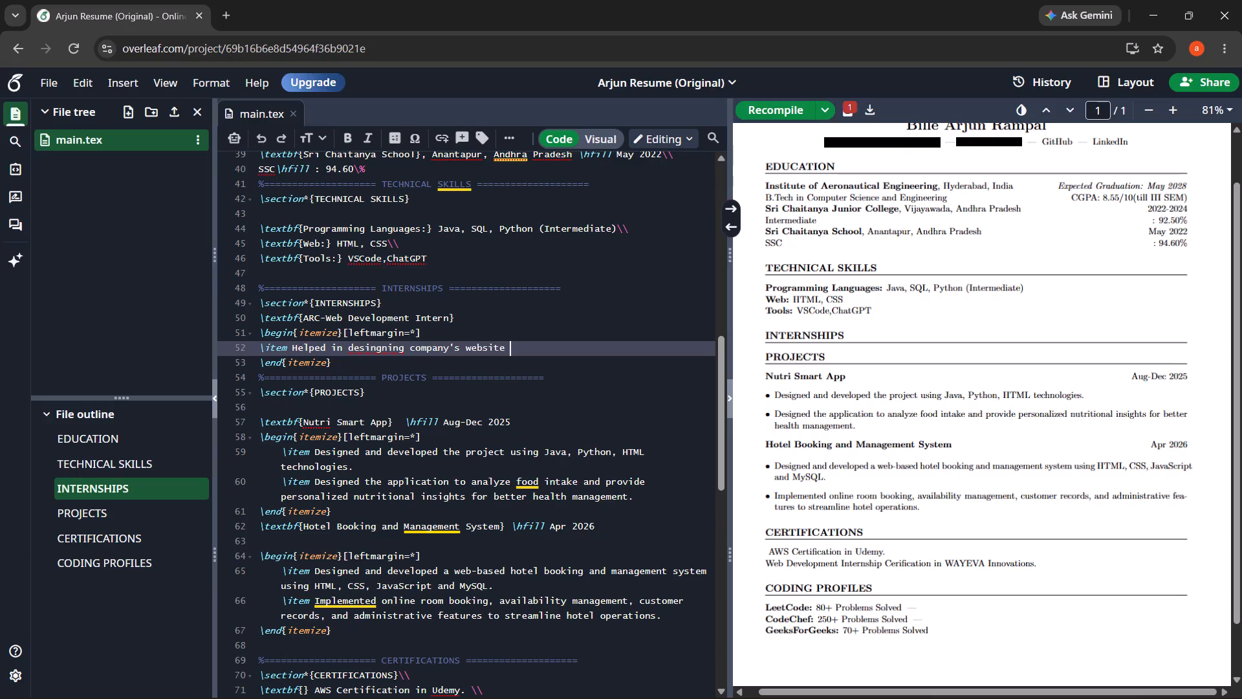
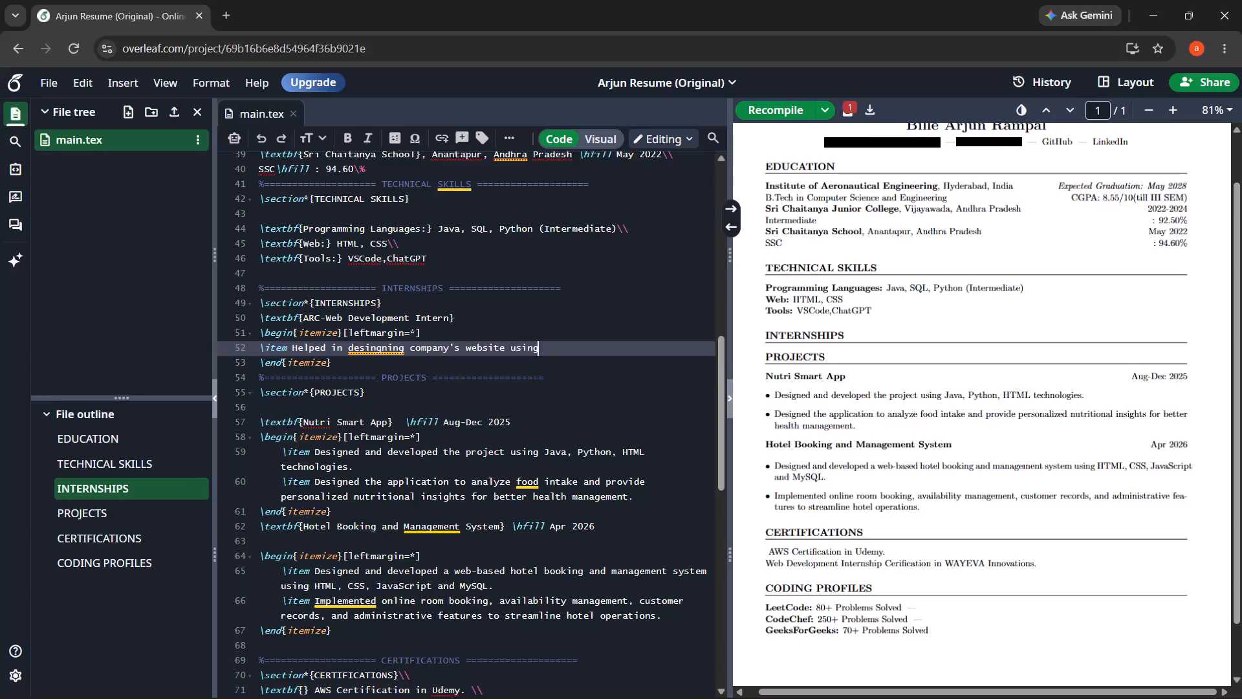
Complete the ARC internship bullet's wording after "using" with "HTML,CSS,JavaScript".
type("HTML,C")
key("shift+BackSpace")
type("CSS")
key("space")
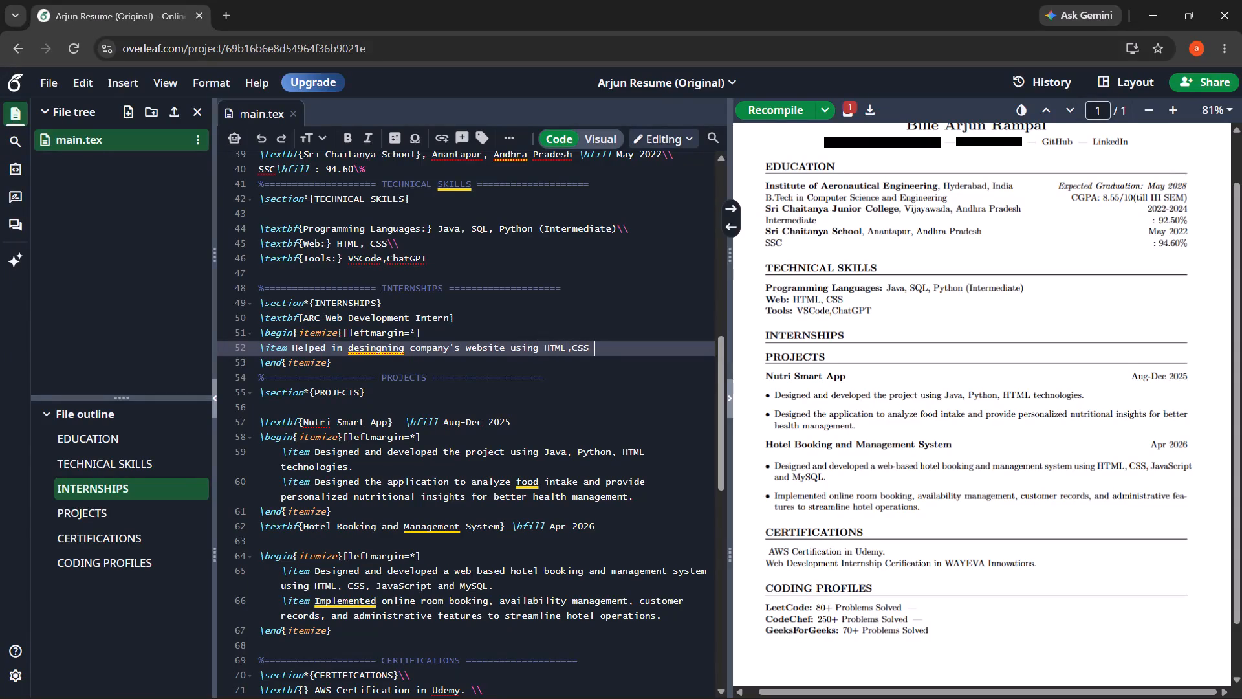
type(", JAVAS===")
key("BackSpace")
key("BackSpace")
key("BackSpace")
key("BackSpace")
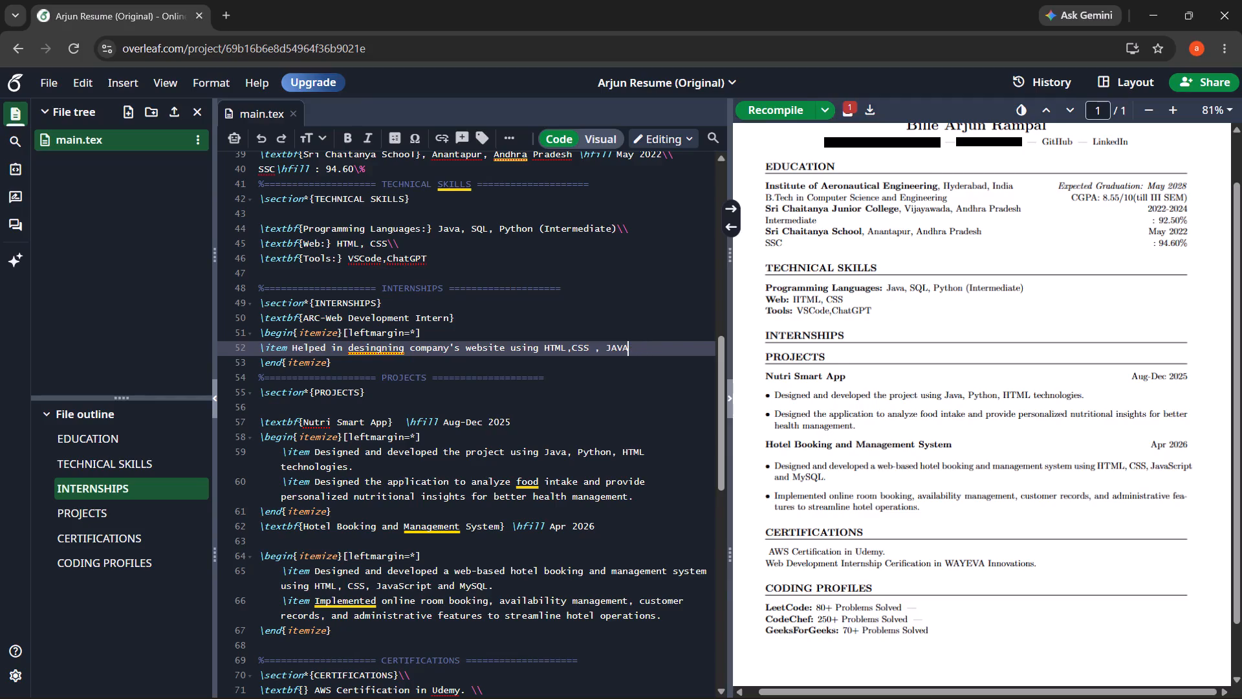
key("BackSpace")
key("BackSpace")
key("BackSpace")
key("BackSpace")
key("BackSpace")
key("BackSpace")
key("BackSpace")
type(",")
key("space")
key("BackSpace")
type("Java")
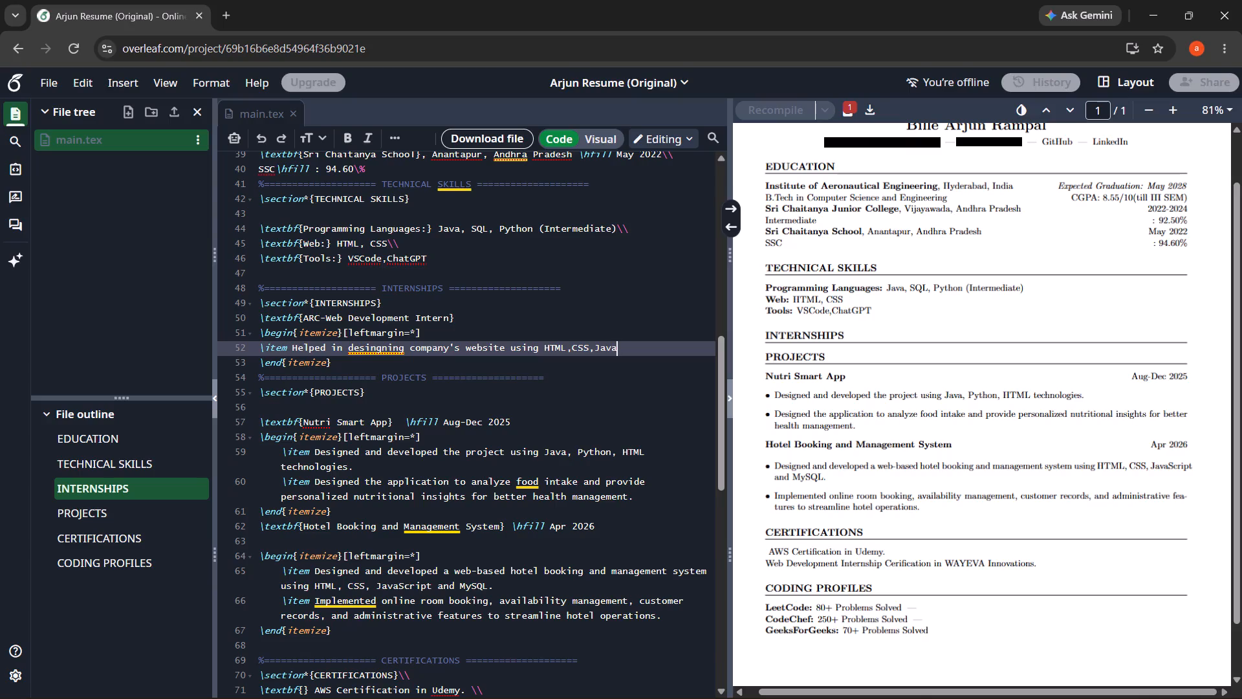
type("Script")
key("Right")
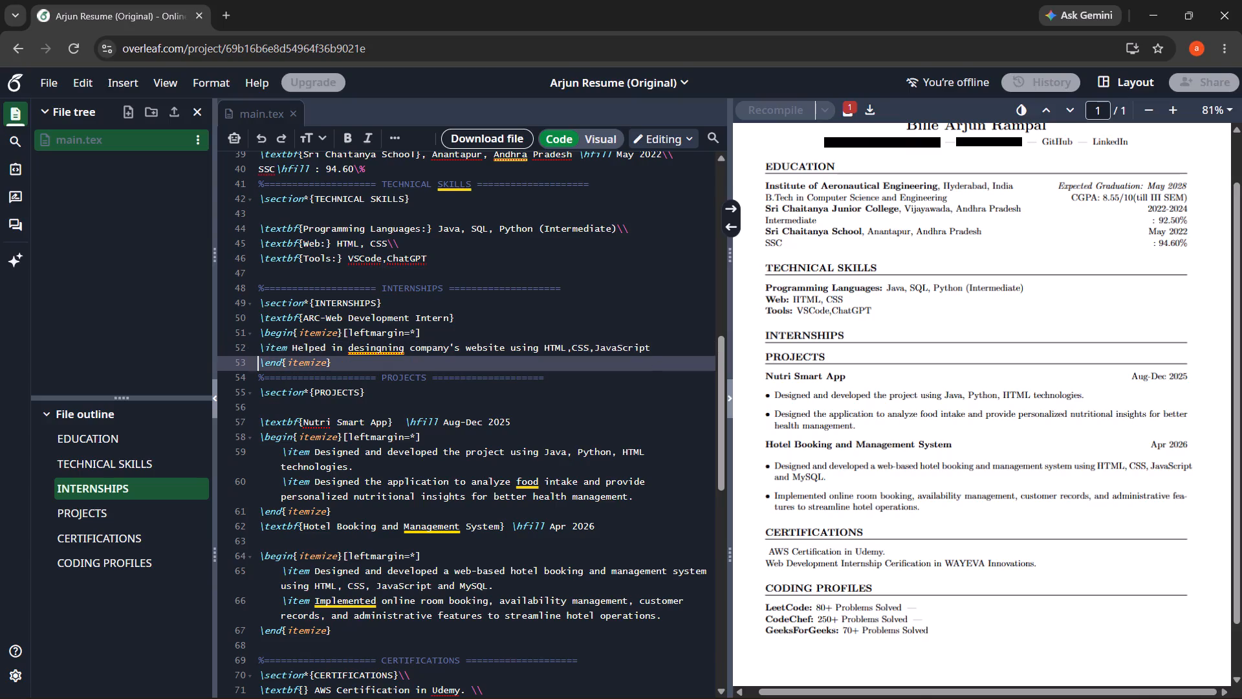
Add a second, empty \item line below the website bullet in the ARC internship's list.
left_click(665, 346)
key("Return")
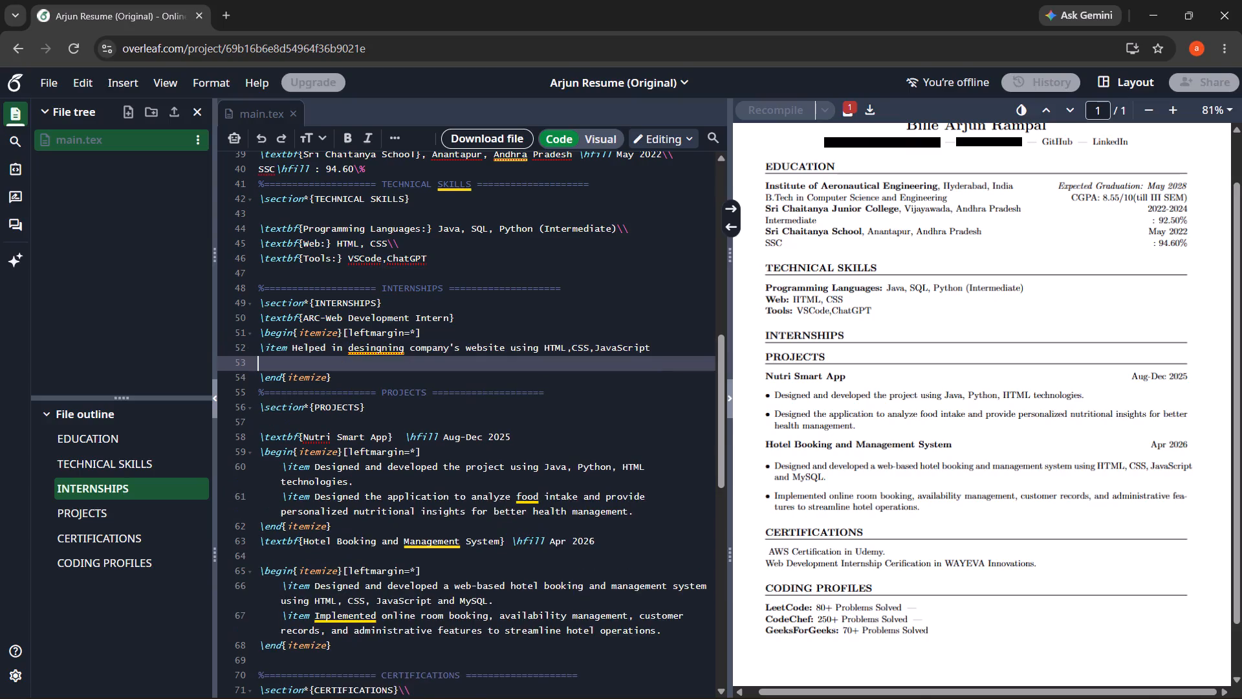
key("backslash")
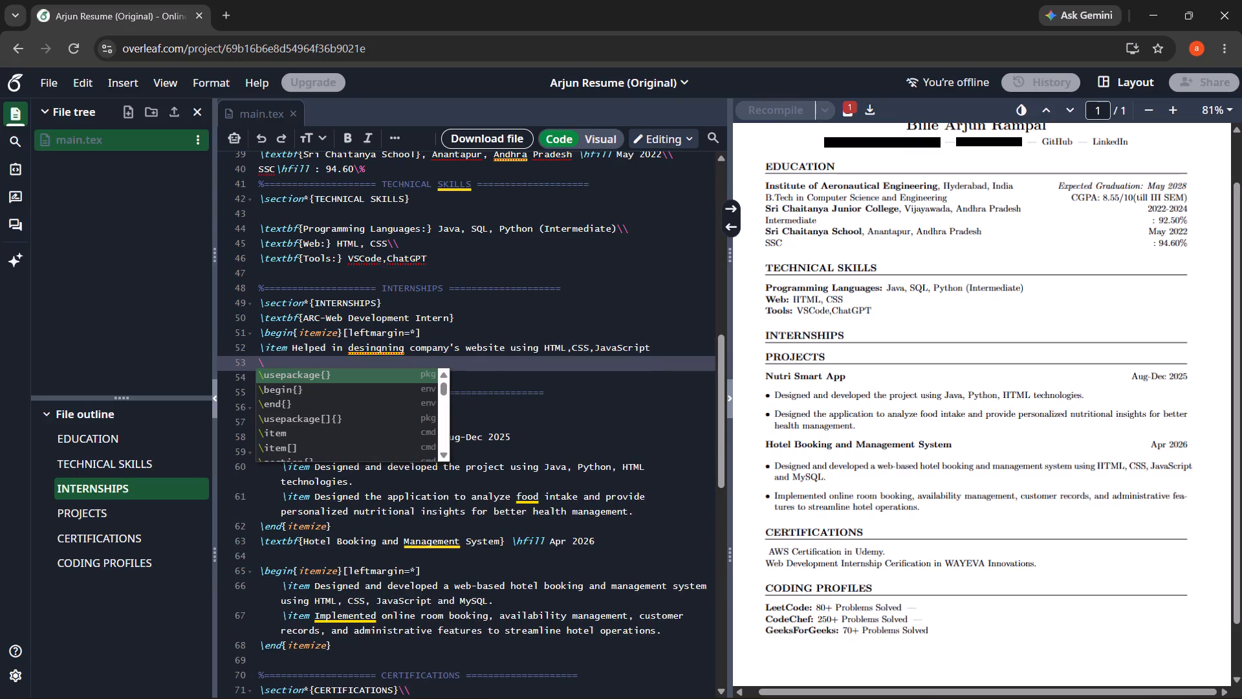
type("item")
key("space")
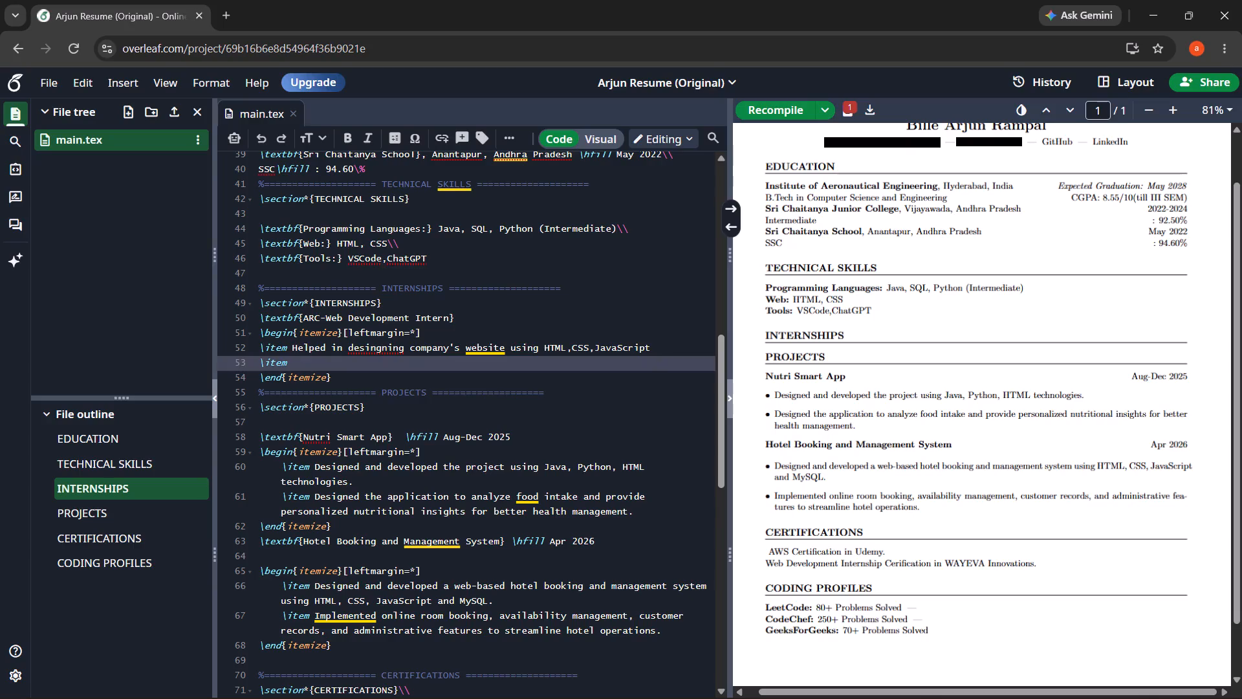
Extend the ARC internship's website bullet after "JavaScript" with "and prepared documentation.".
left_click(656, 347)
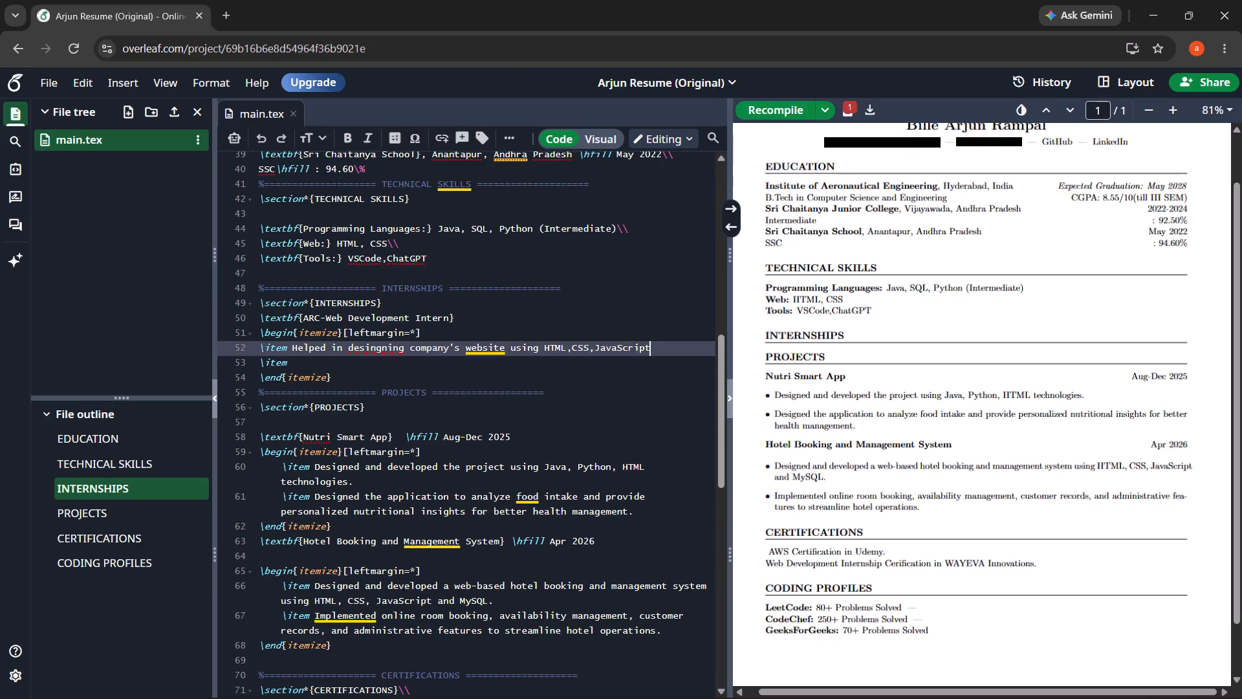
key("space")
type("and prepared documentation")
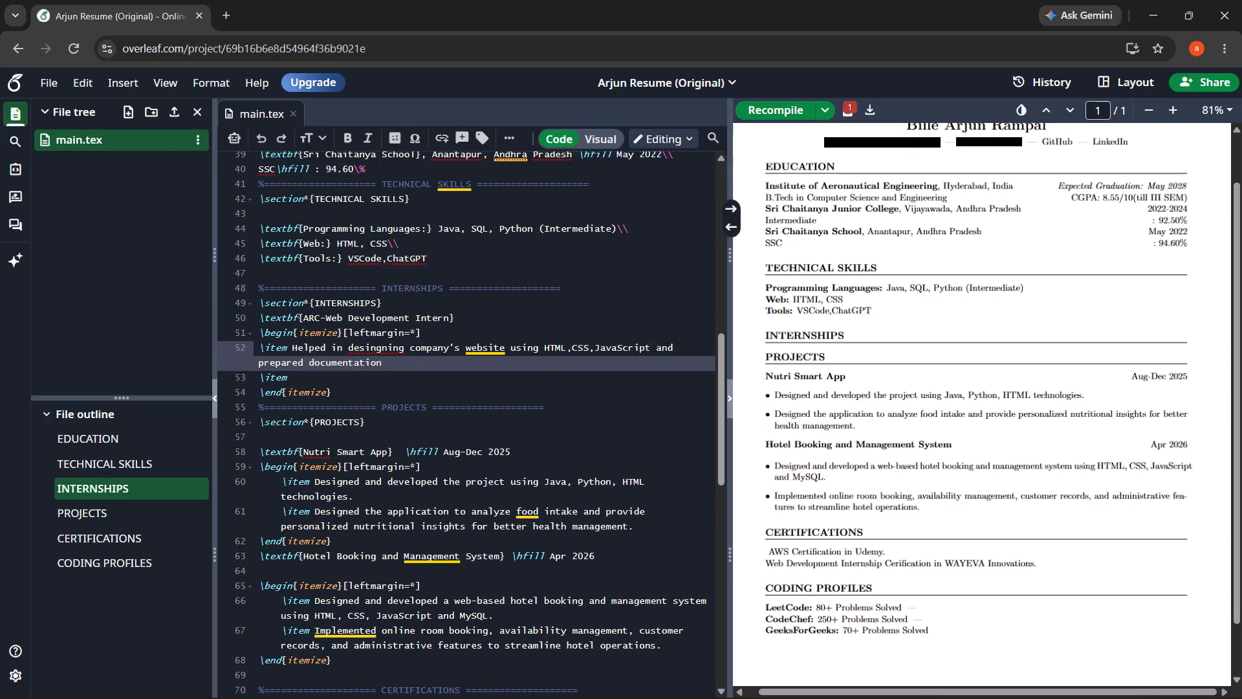
key("period")
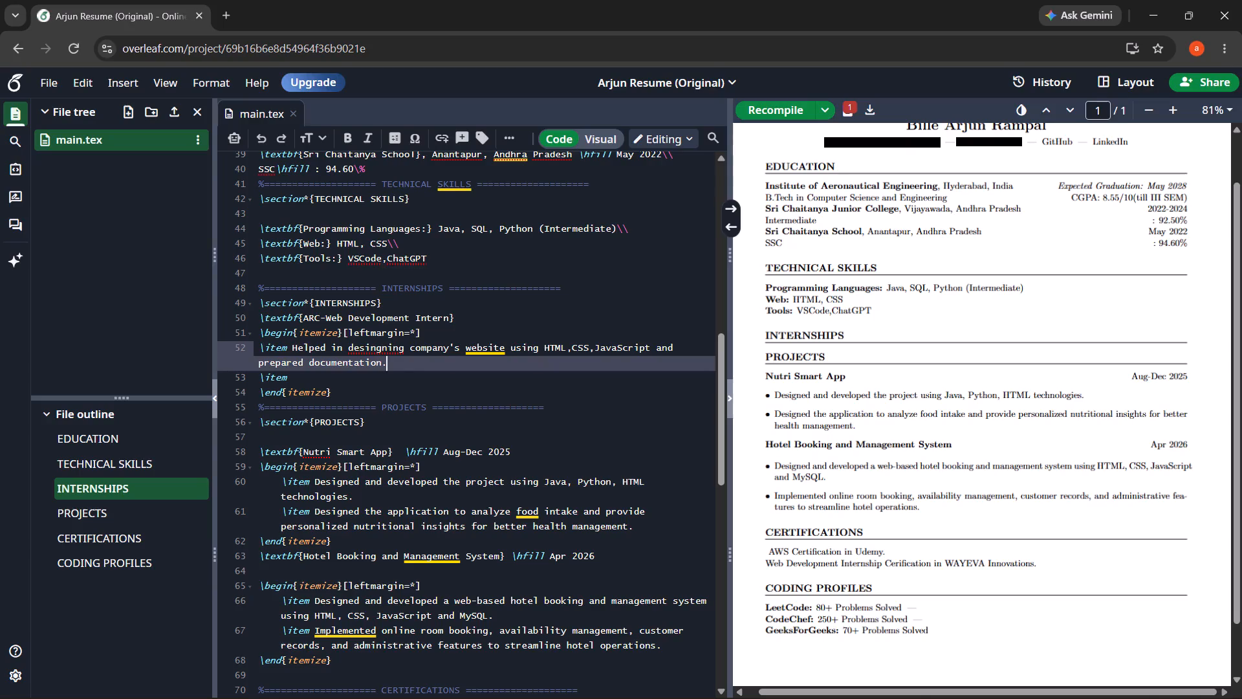
Begin the ARC internship's second bullet with the word "Analyzed".
left_click(484, 378)
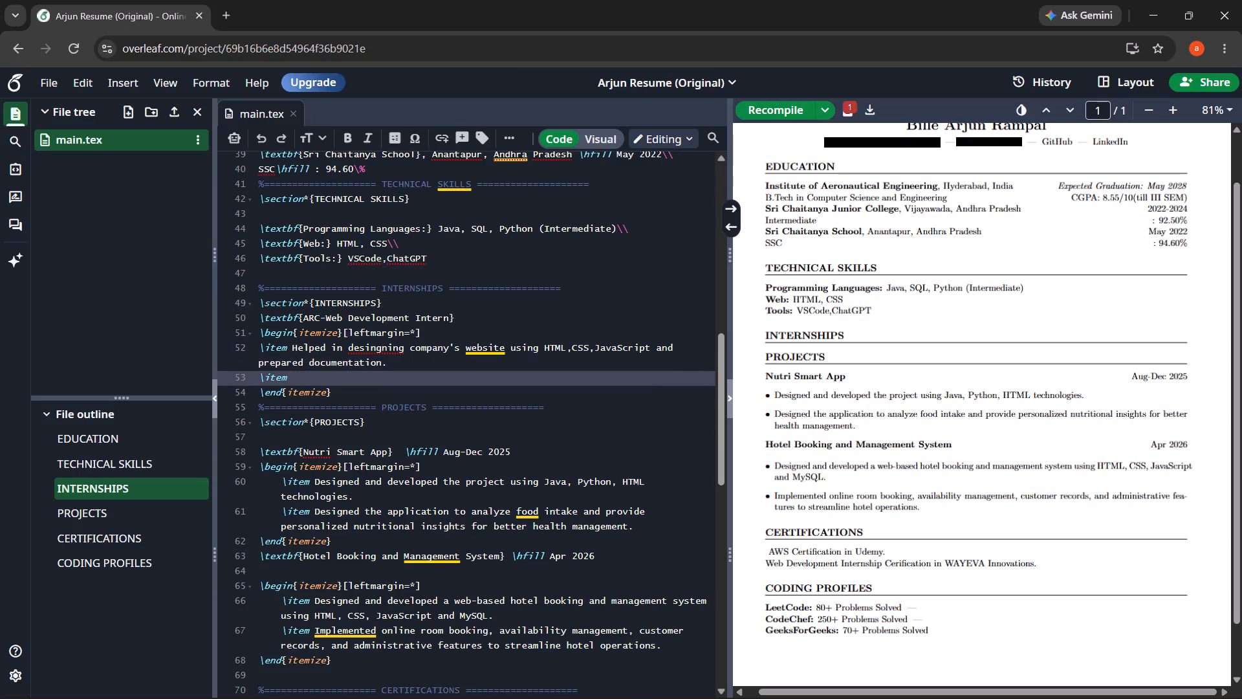
type("Analyze")
key("BackSpace")
key("BackSpace")
type("zed")
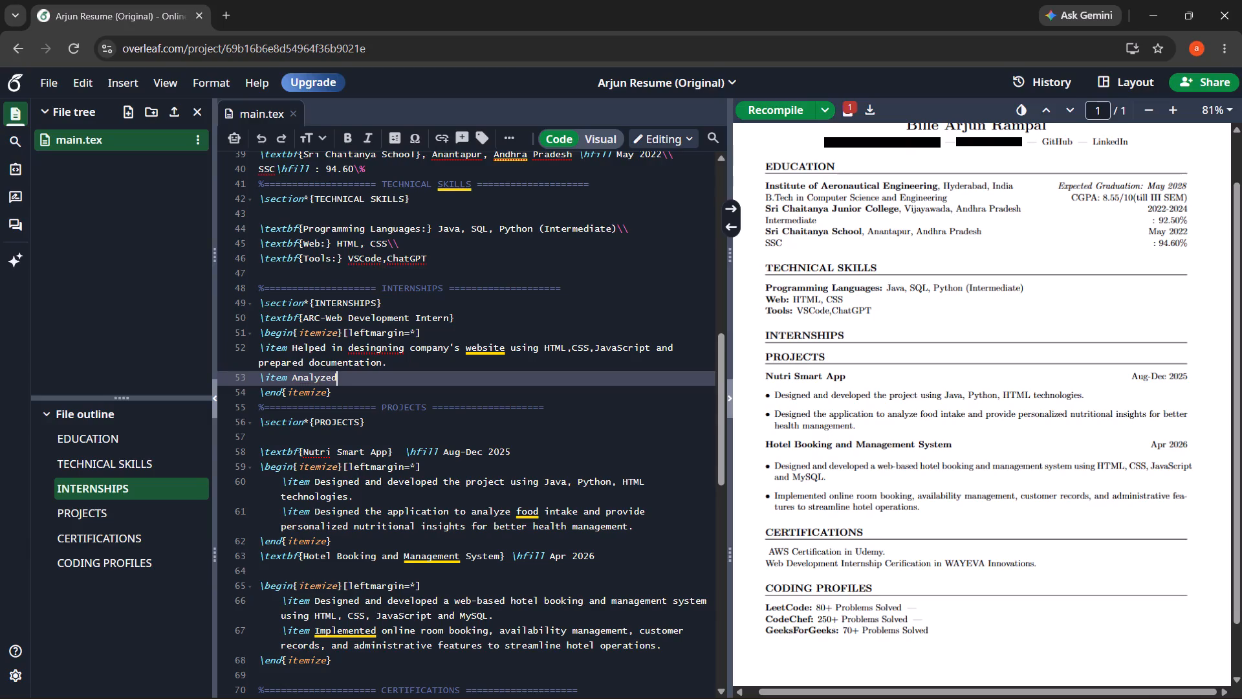
key("space")
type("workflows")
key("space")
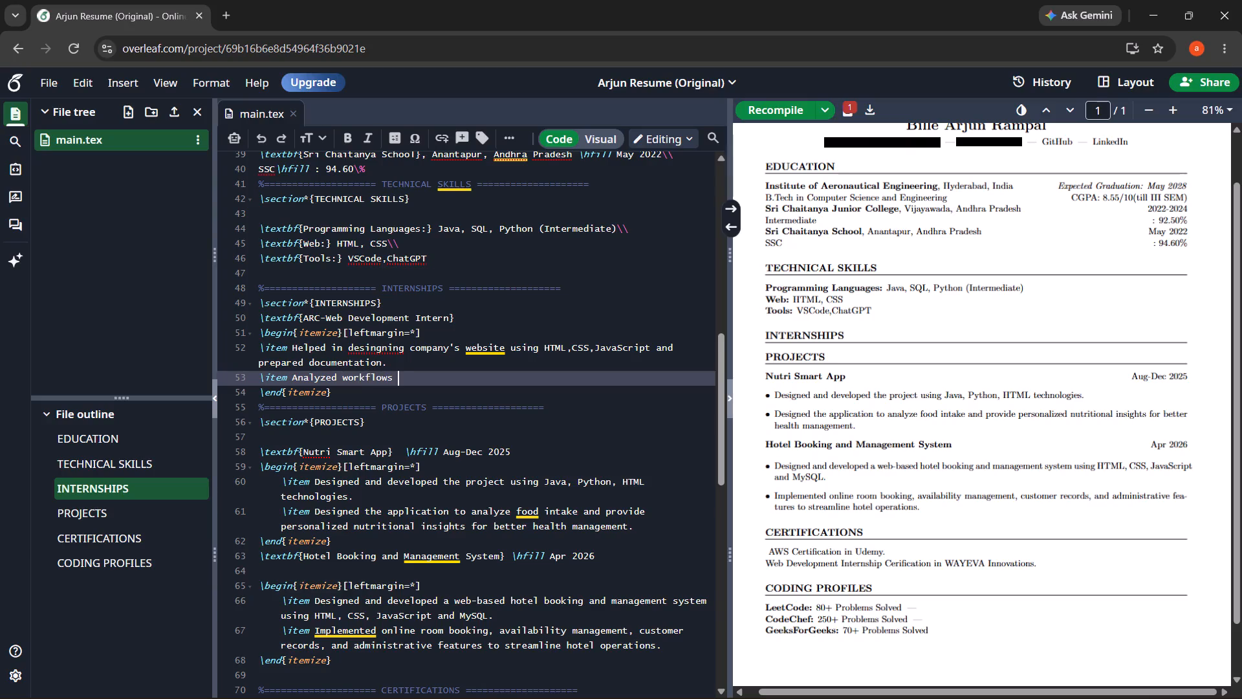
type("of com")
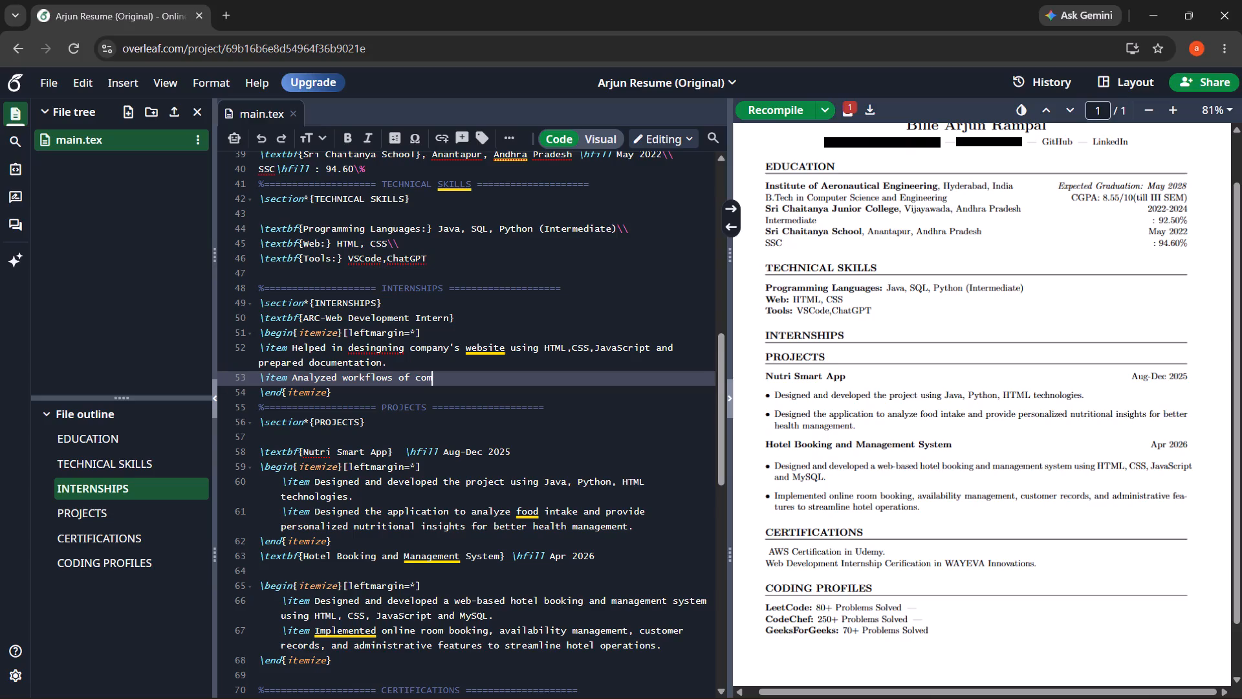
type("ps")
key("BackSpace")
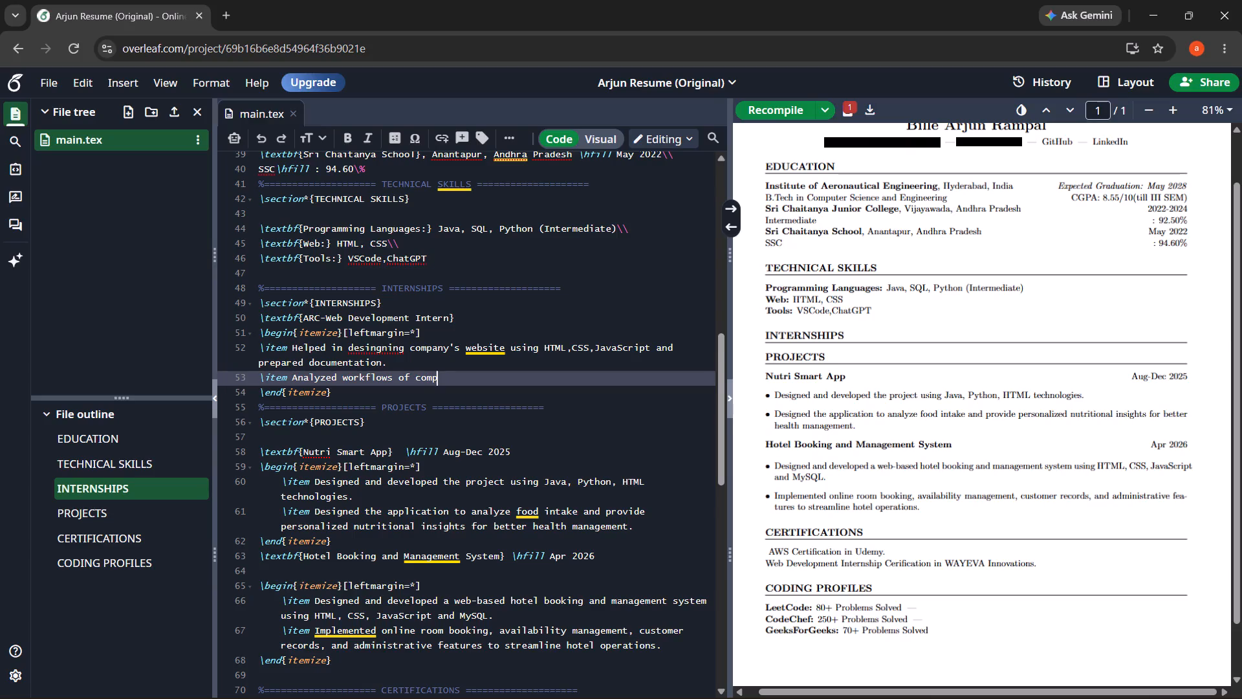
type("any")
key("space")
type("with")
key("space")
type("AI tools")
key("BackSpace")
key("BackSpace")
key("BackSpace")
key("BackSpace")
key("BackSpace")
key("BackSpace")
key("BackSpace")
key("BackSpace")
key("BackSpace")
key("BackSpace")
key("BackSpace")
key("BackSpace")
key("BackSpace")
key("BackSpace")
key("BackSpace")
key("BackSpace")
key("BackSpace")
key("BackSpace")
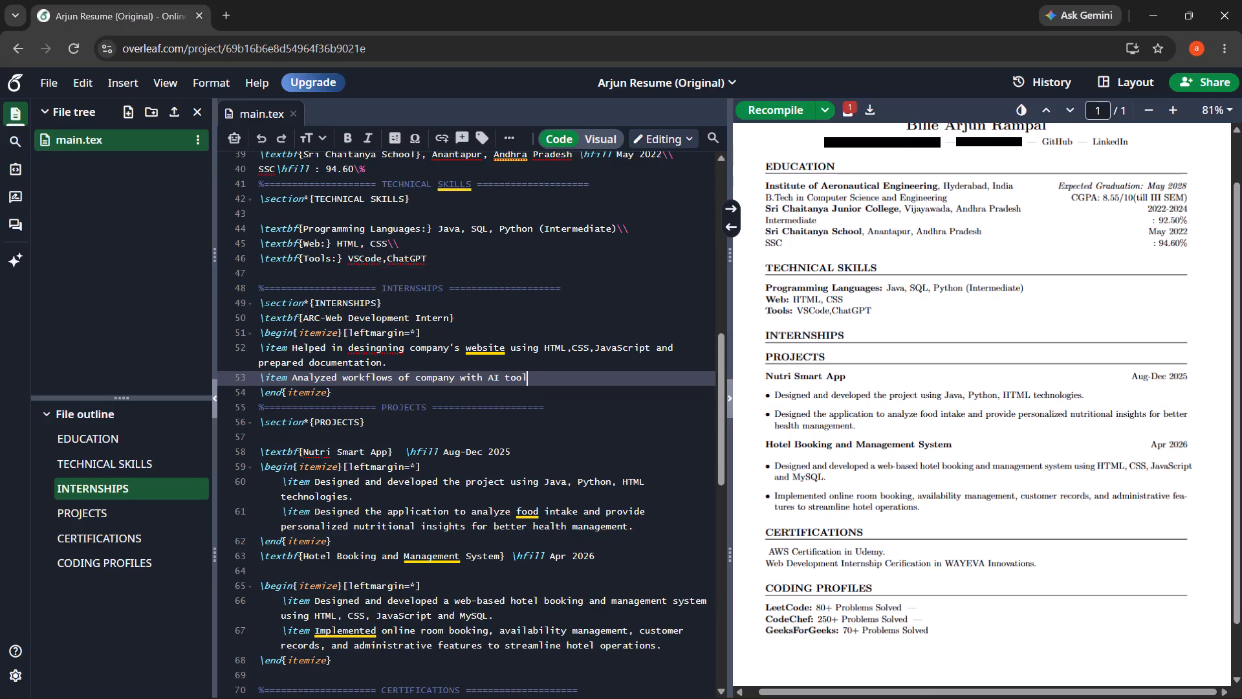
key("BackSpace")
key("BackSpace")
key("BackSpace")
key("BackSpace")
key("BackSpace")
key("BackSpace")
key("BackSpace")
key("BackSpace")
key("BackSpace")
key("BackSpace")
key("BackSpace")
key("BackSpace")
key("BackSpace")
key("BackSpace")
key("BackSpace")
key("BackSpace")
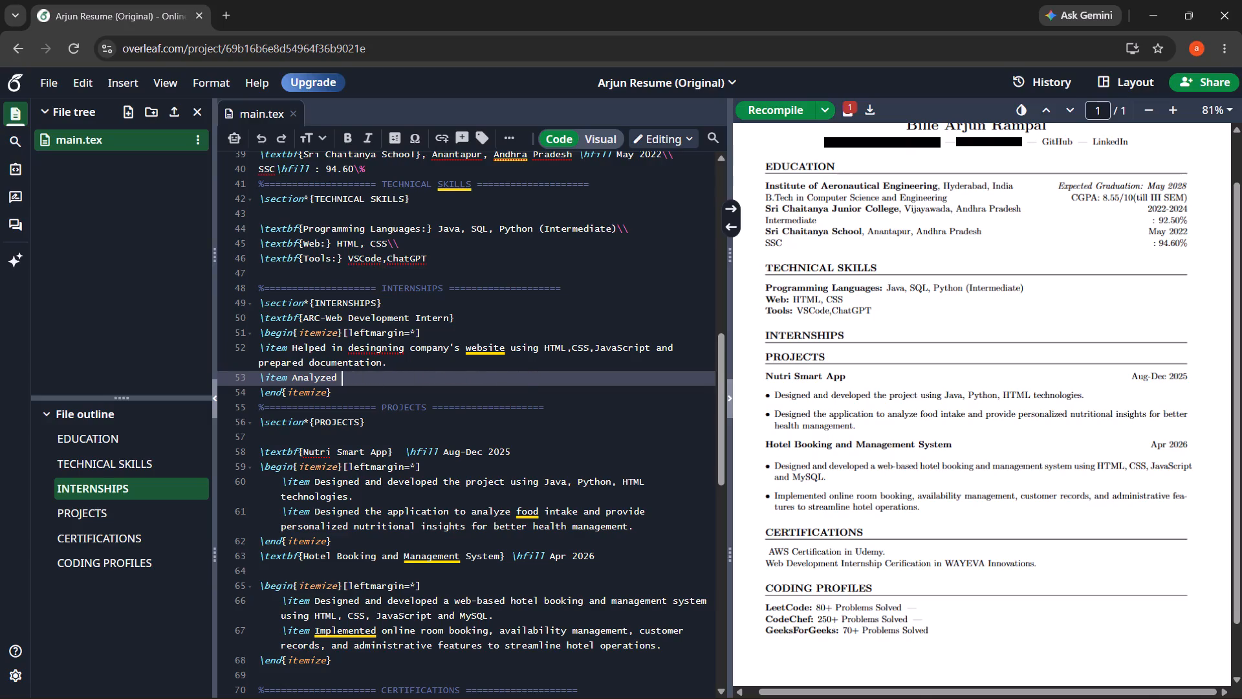
Complete the second ARC bullet after "Analyzed" with "company's workflows and their AI tools like Gupshup.".
type("company")
type("'s")
key("space")
type("worf")
key("BackSpace")
type("kflow")
key("space")
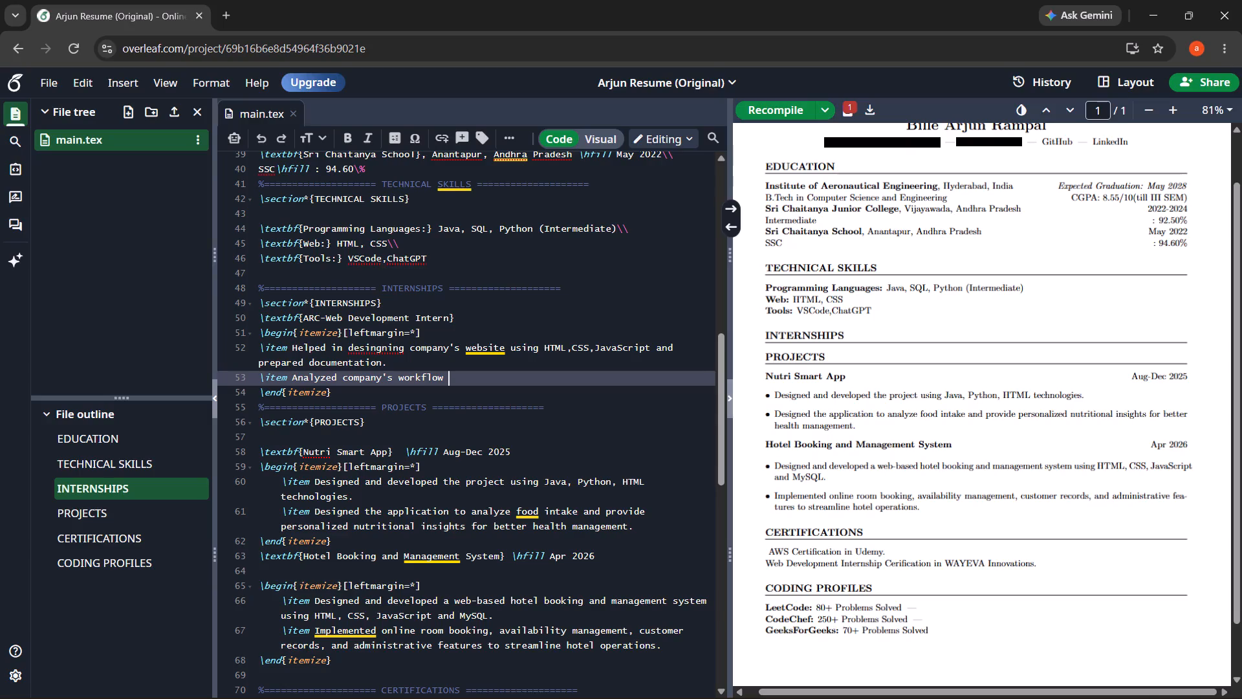
key("BackSpace")
type("s")
key("space")
type("and their AI tools")
key("space")
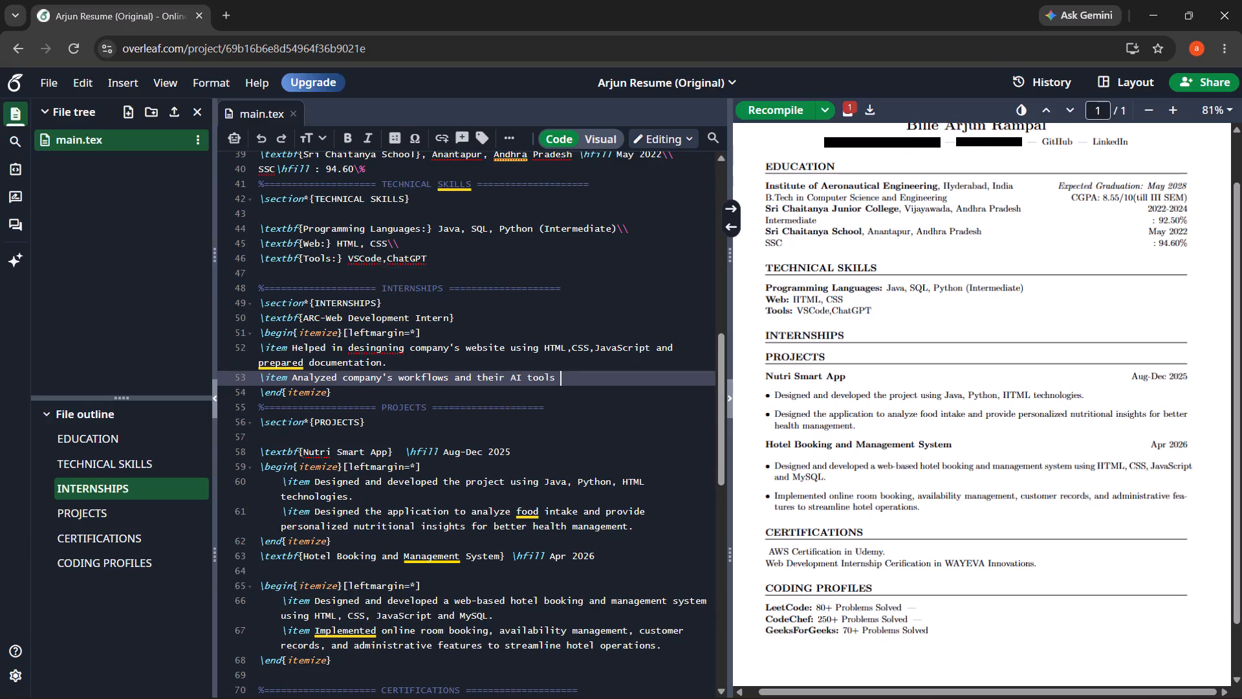
type("like")
key("space")
type("GU")
key("BackSpace")
key("i")
key("BackSpace")
type("up")
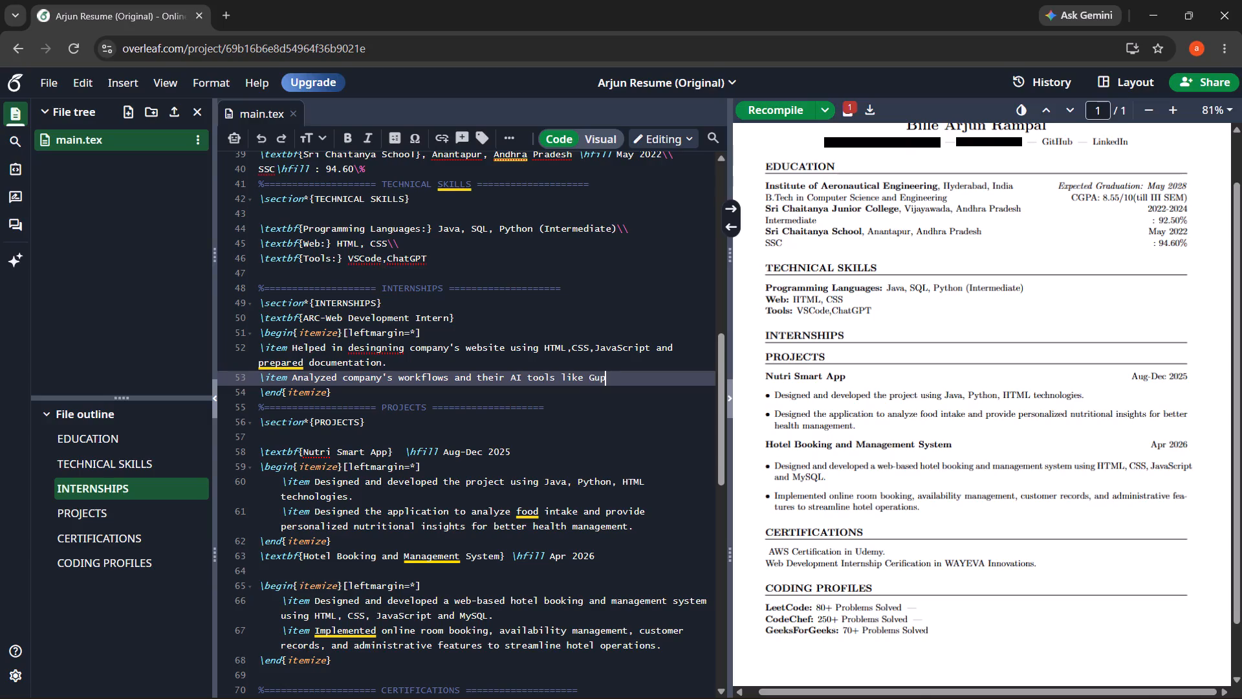
type("shup")
key("period")
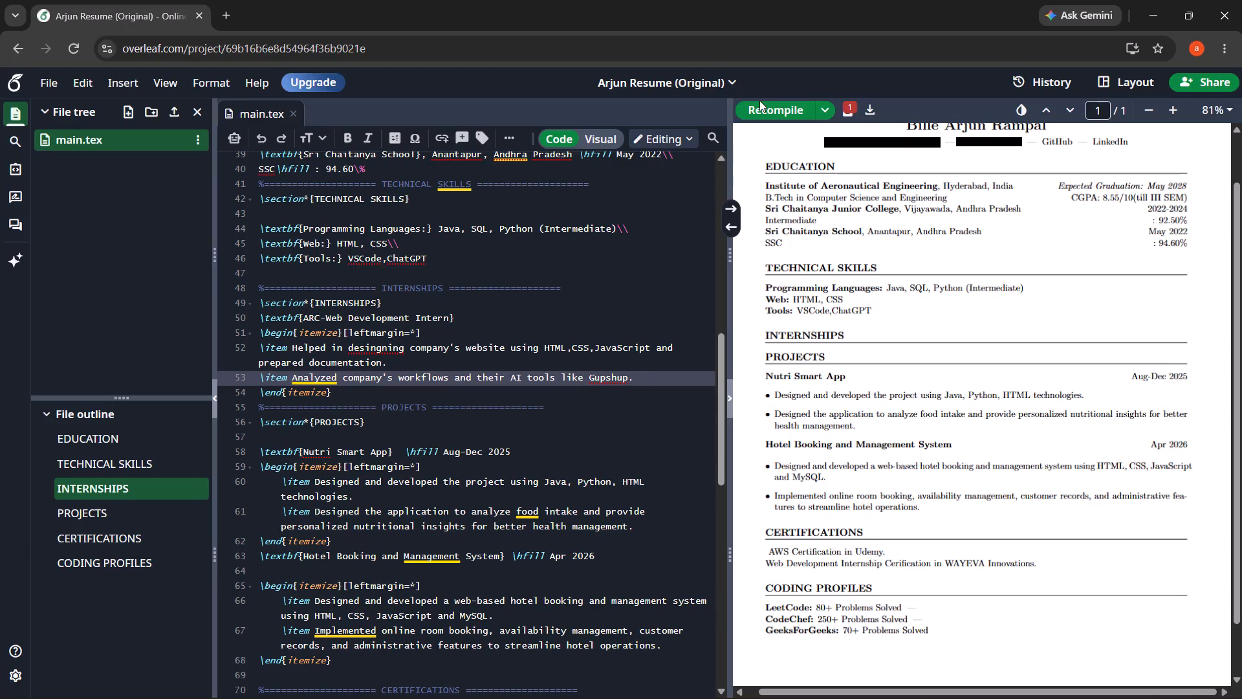
Recompile the resume to refresh the PDF preview.
left_click(780, 116)
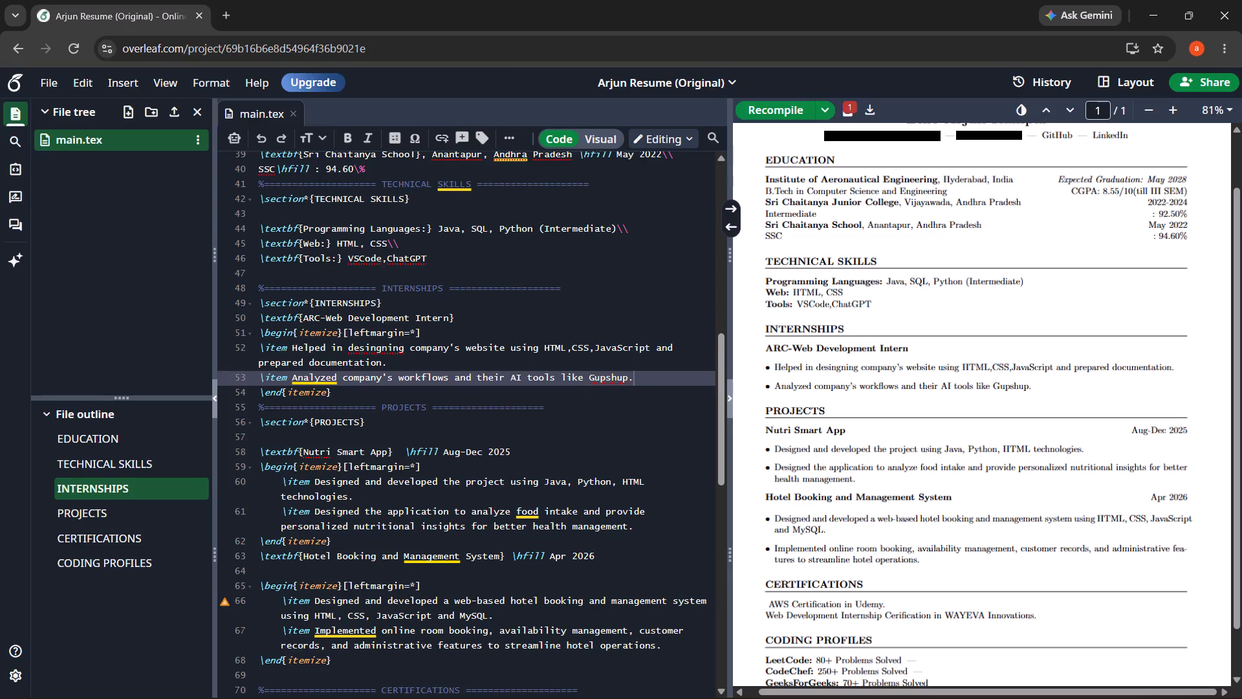
Change the semester in the Education section's B.Tech CGPA note to "till IV SEM".
scroll(977, 557, "down", 2)
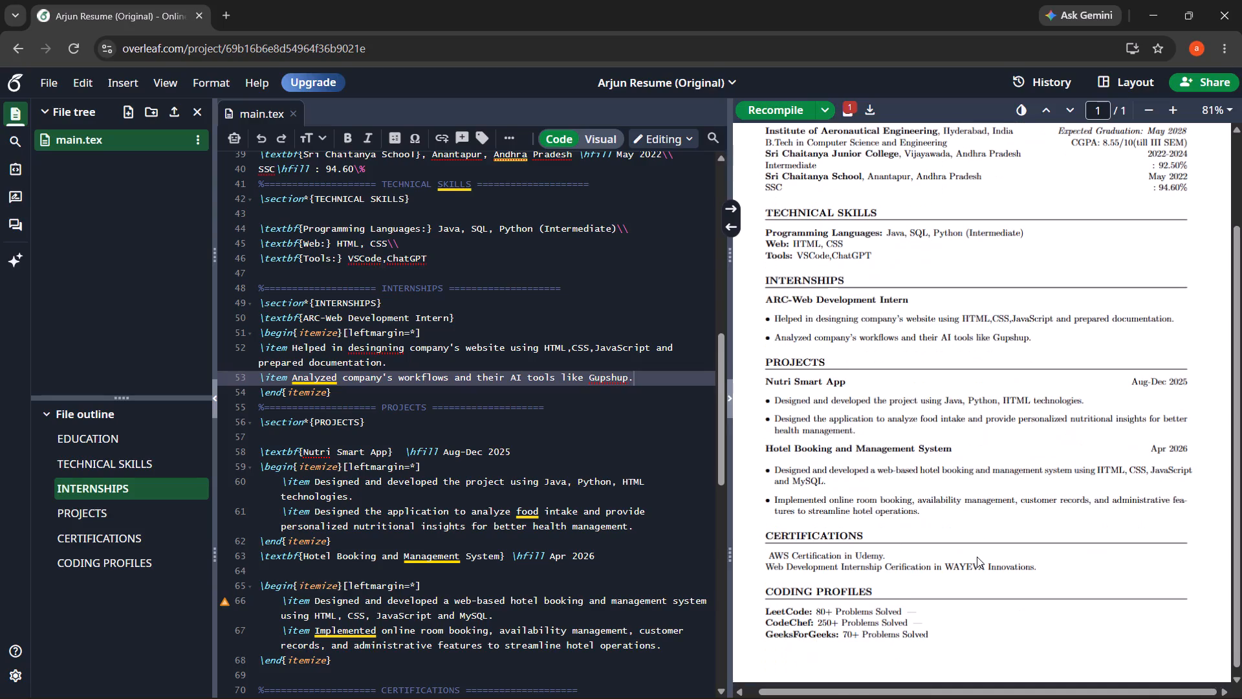
scroll(977, 557, "down", 1)
scroll(977, 557, "up", 3)
scroll(977, 557, "down", 4)
scroll(977, 557, "up", 5)
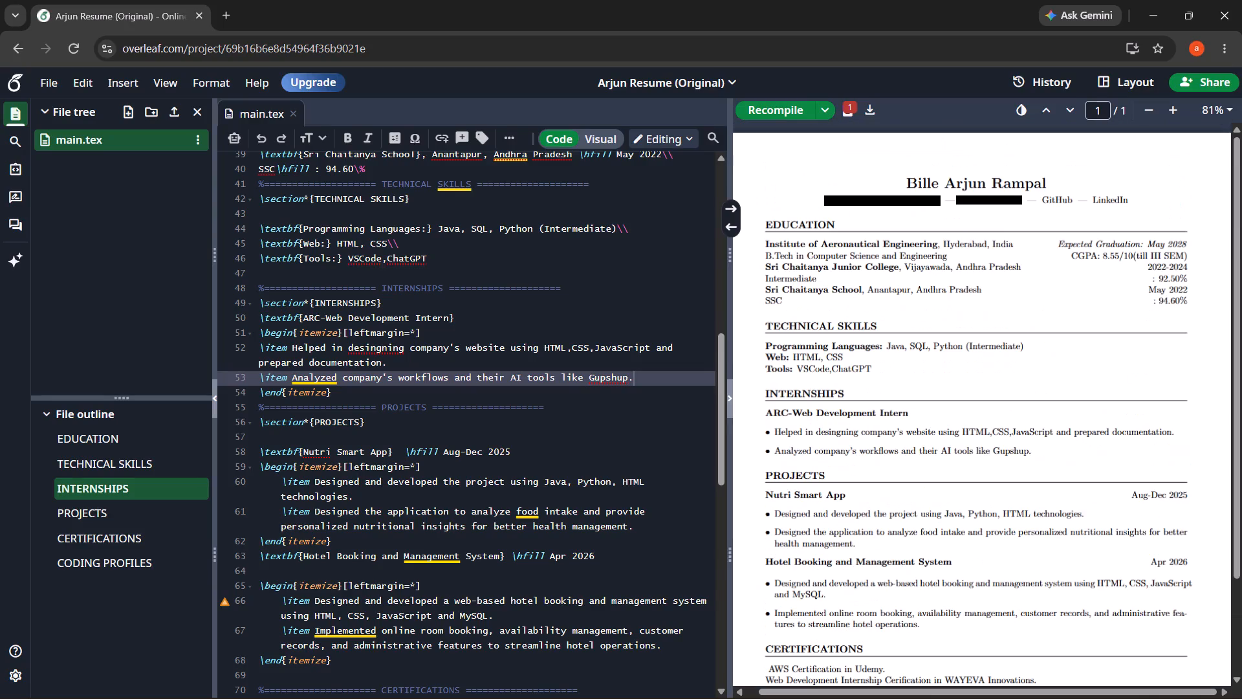
scroll(461, 319, "up", 3)
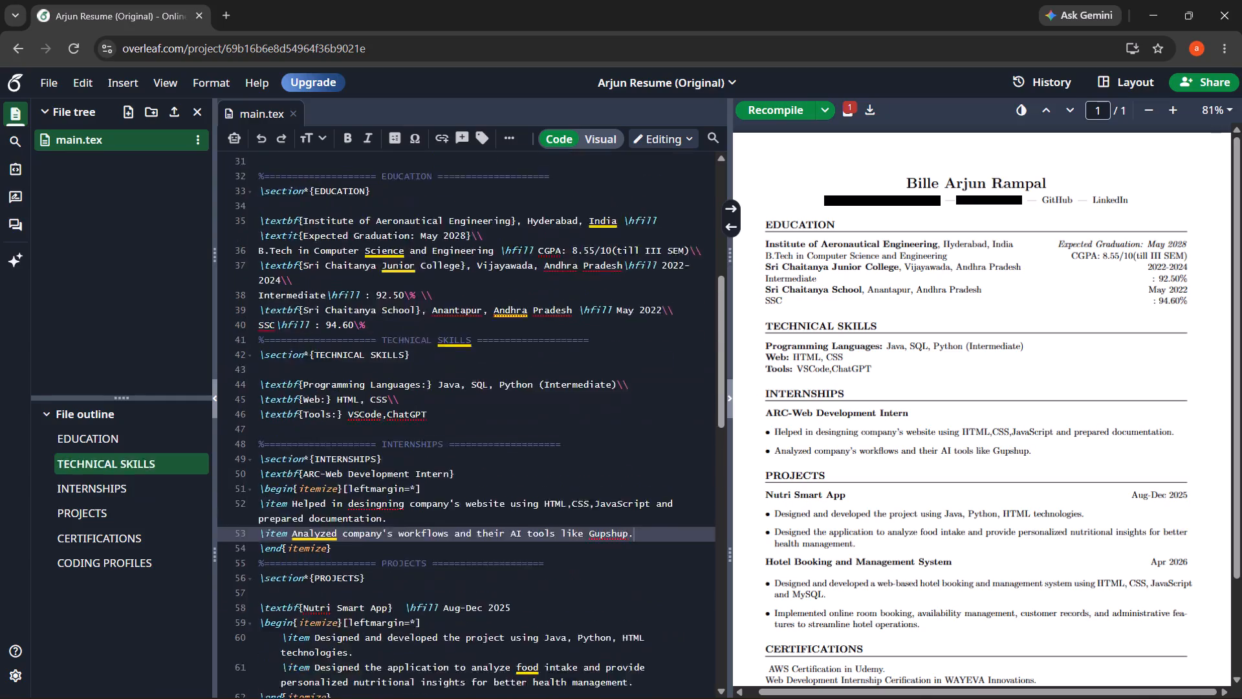
scroll(461, 319, "up", 3)
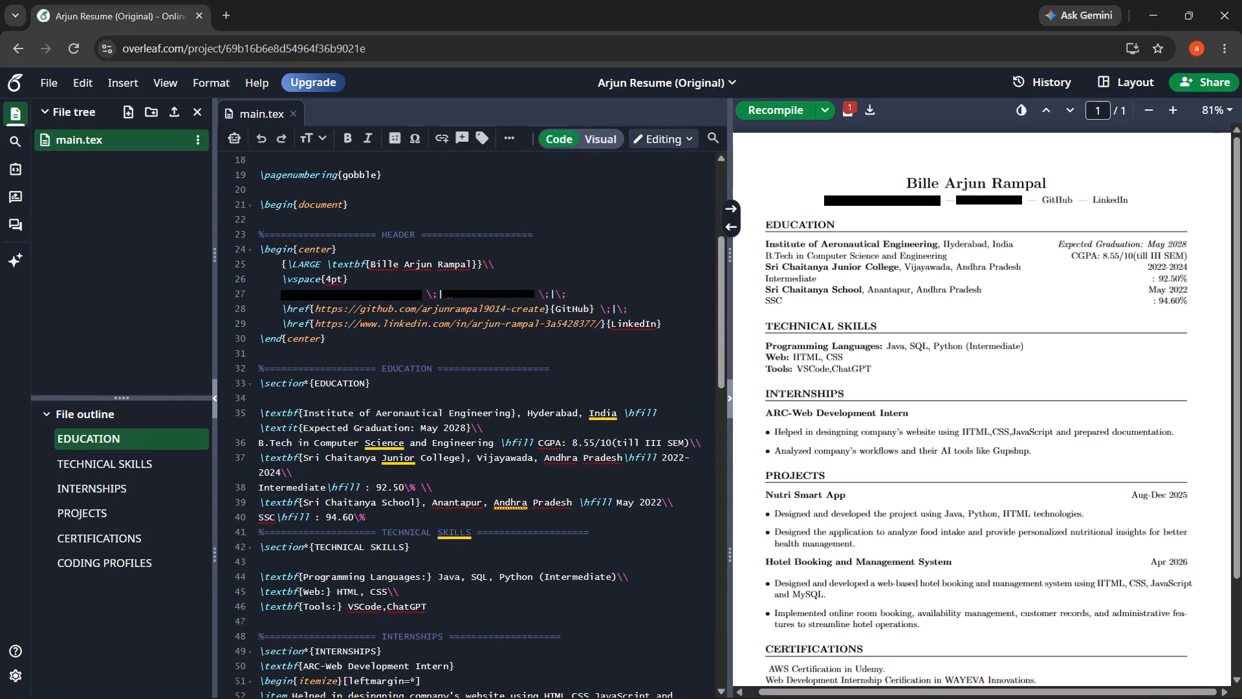
left_click(660, 442)
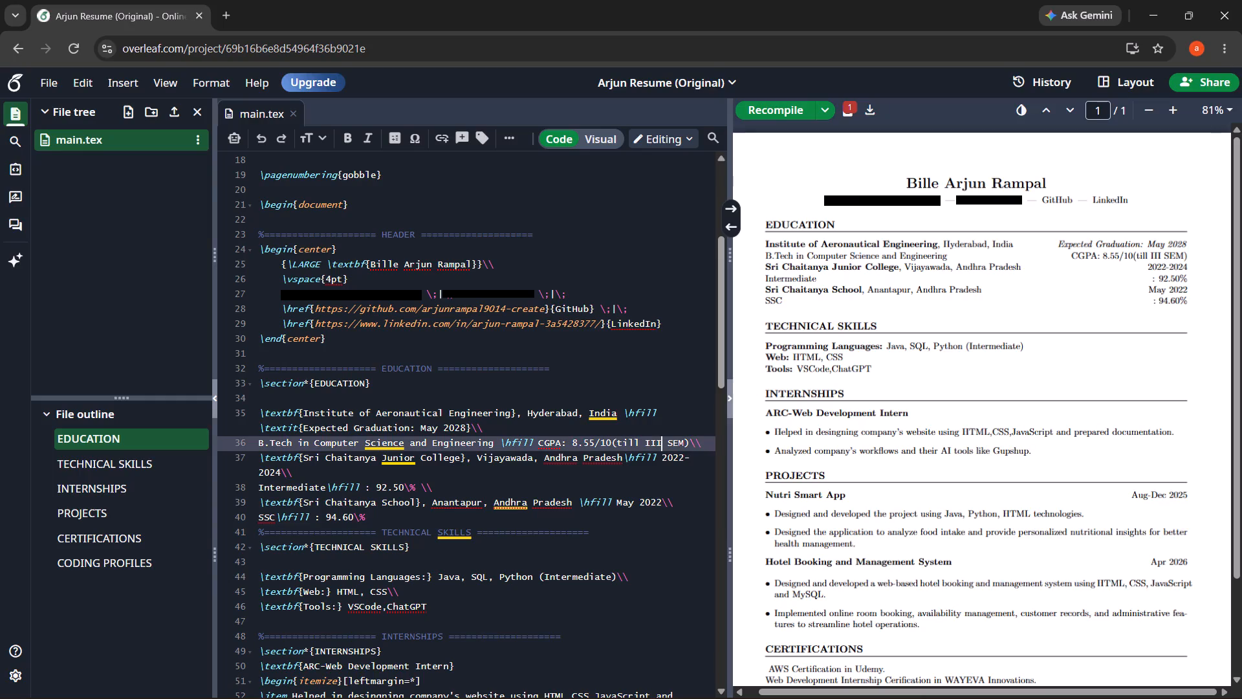
key("BackSpace")
key("BackSpace")
key("v")
key("BackSpace")
key("shift+v")
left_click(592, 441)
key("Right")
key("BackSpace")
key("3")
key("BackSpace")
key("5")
Review the resume source from the Education section through Projects and Certifications to Coding Profiles.
scroll(635, 548, "down", 2)
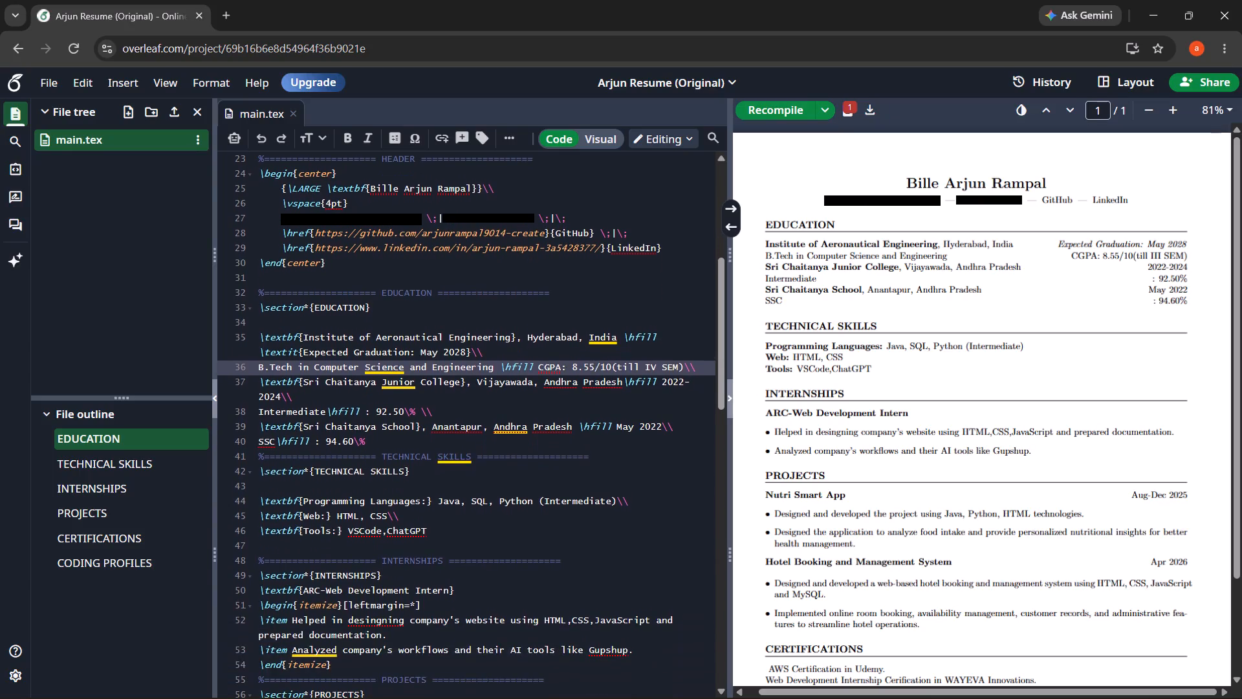
scroll(635, 548, "down", 2)
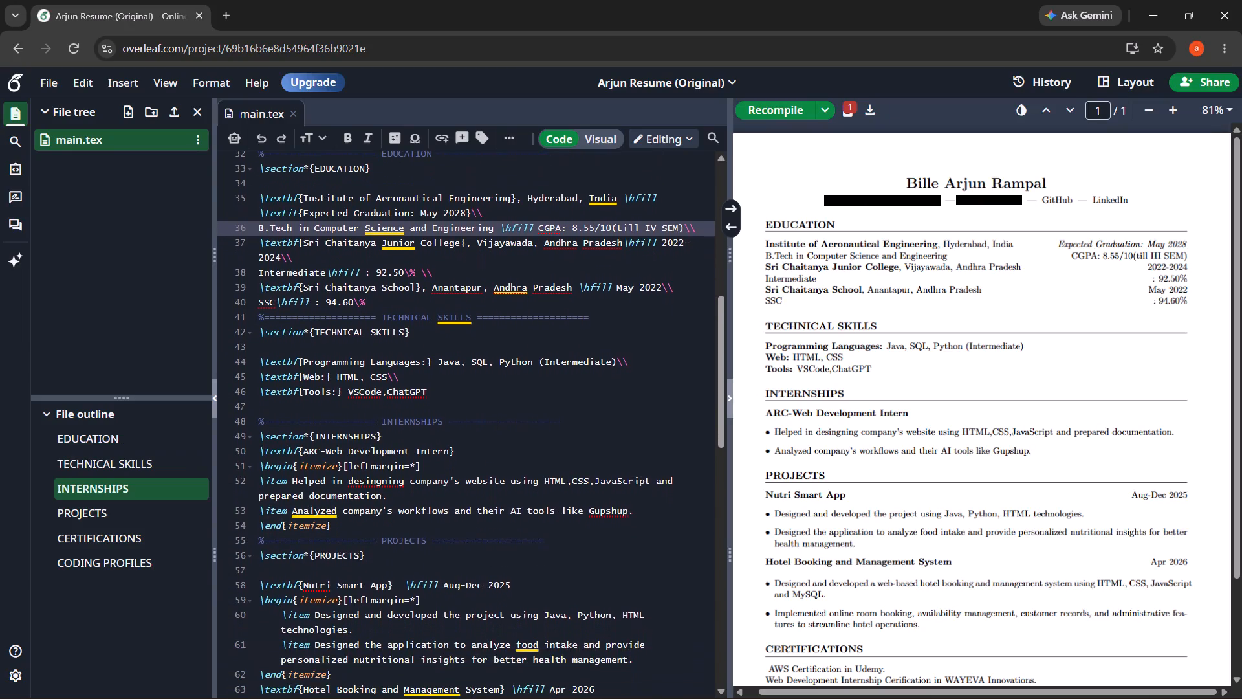
scroll(635, 548, "down", 2)
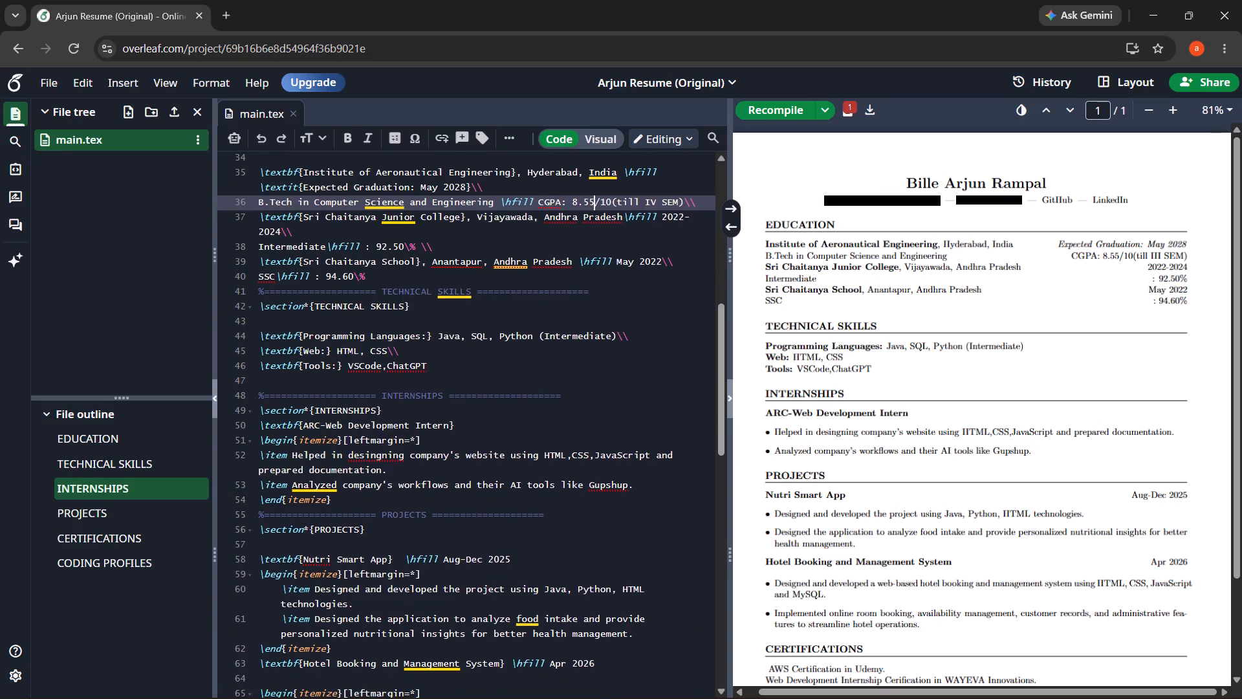
scroll(635, 548, "down", 2)
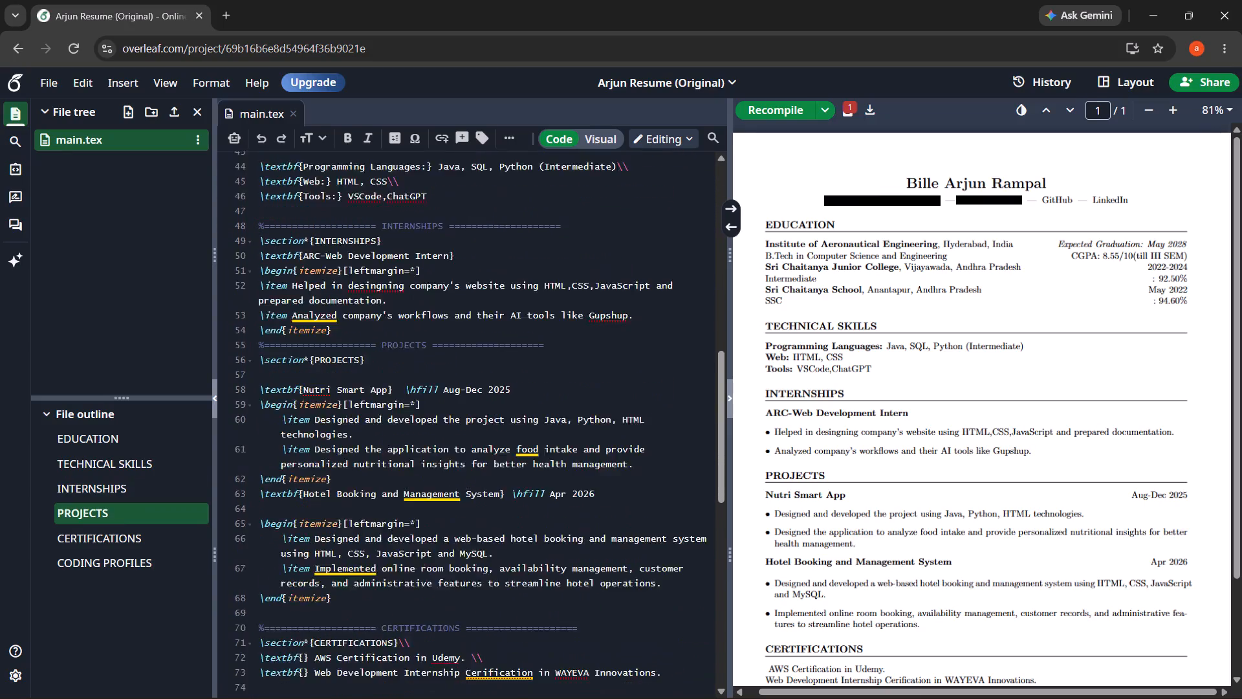
scroll(635, 548, "down", 3)
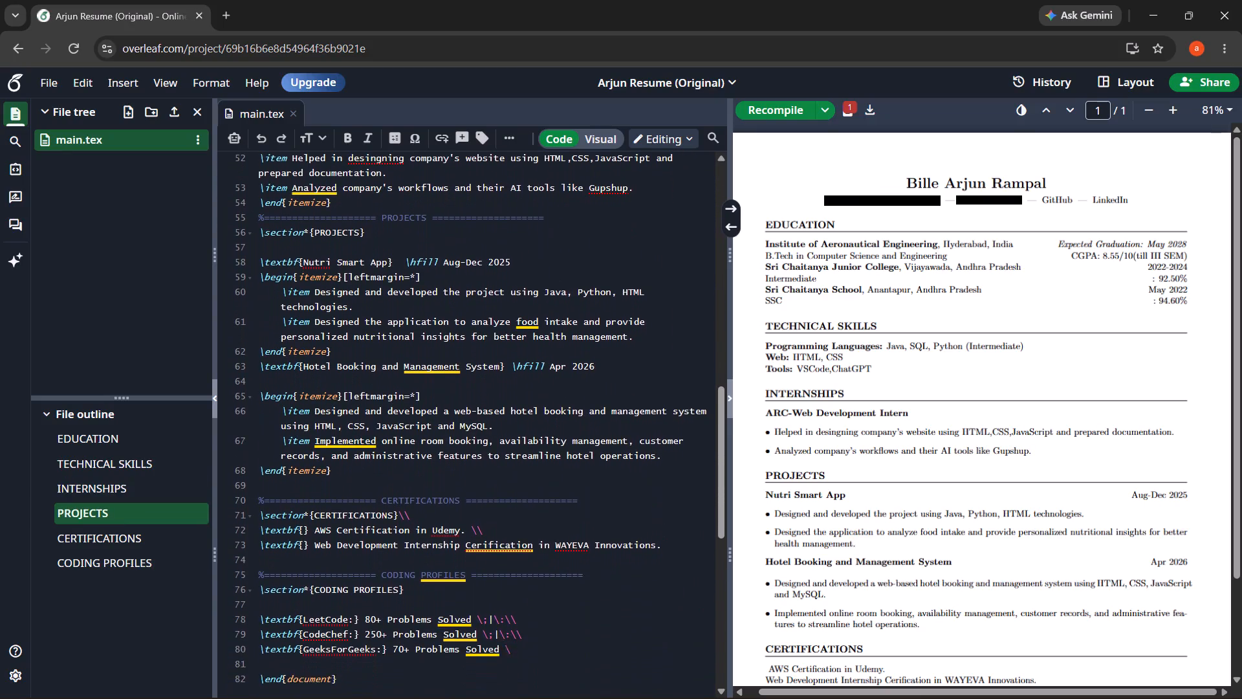
scroll(635, 548, "down", 1)
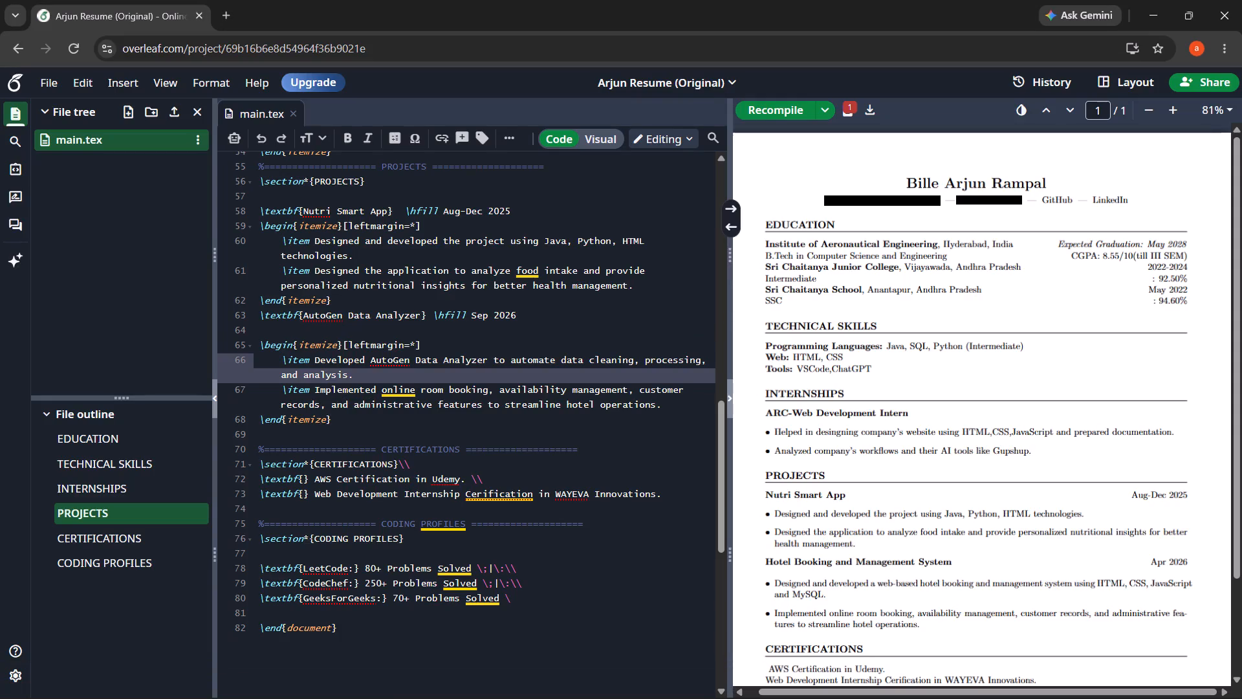
left_click_drag(666, 409, 320, 391)
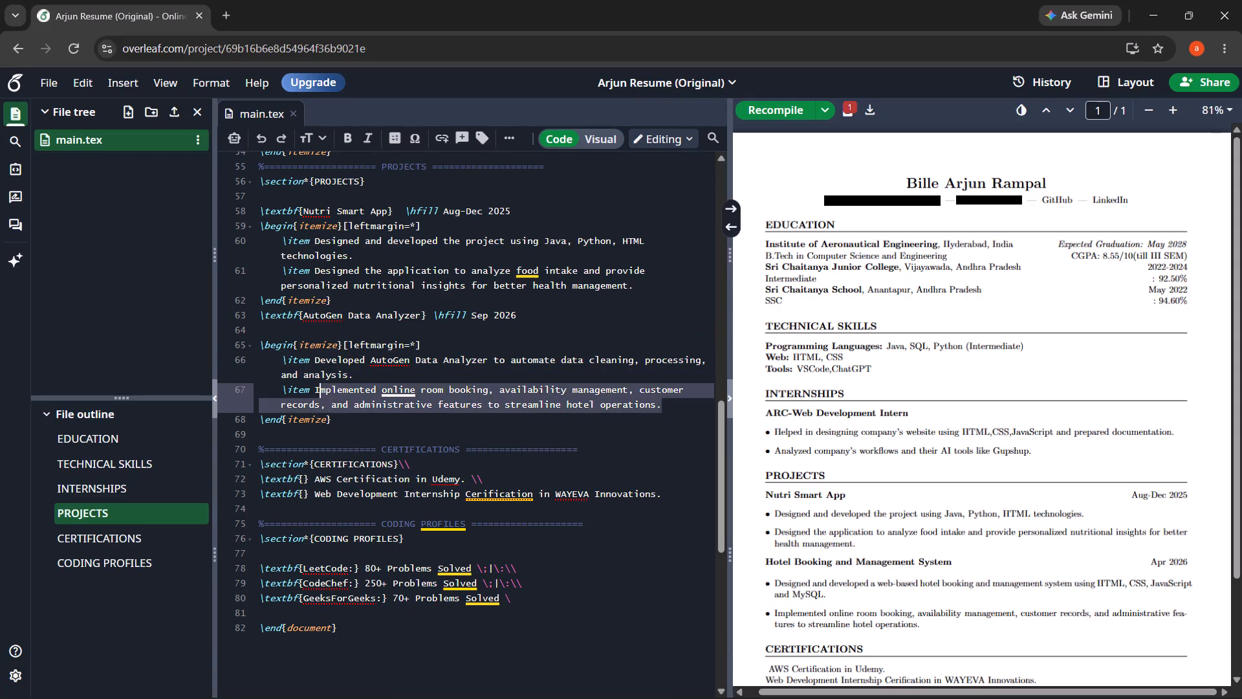
left_click_drag(320, 391, 314, 385)
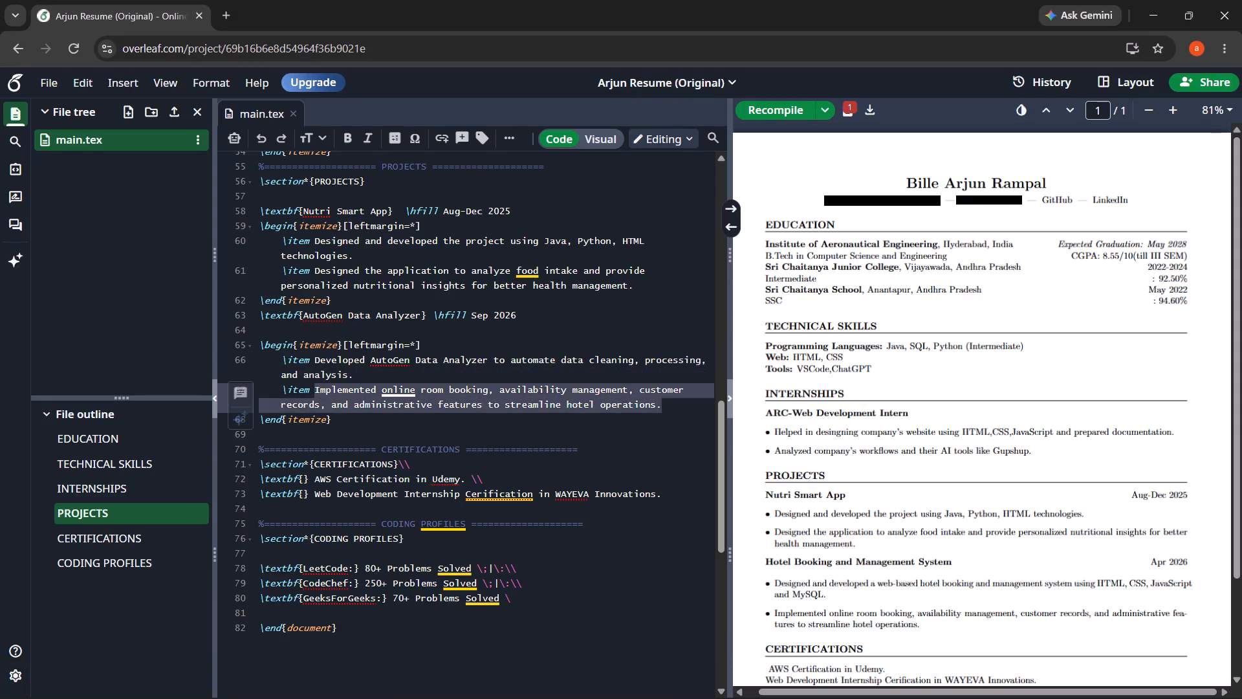
key("ctrl+v")
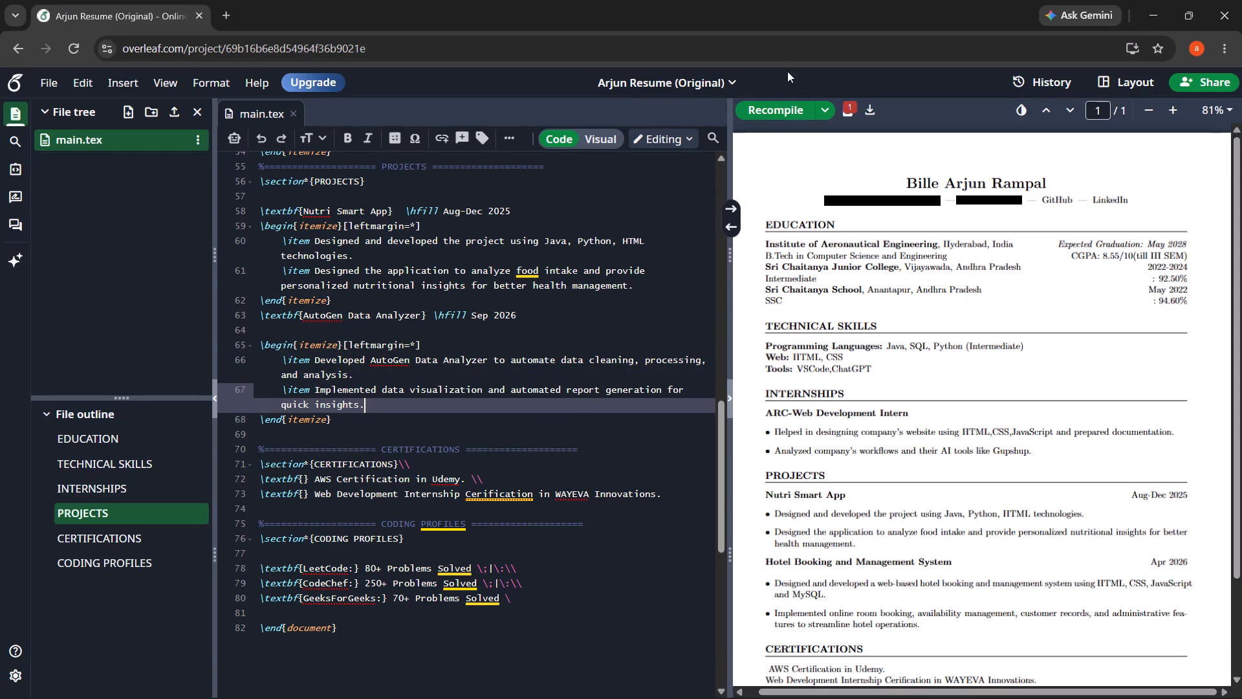
Recompile the resume and review the PDF preview down to the Coding Profiles section.
left_click(779, 111)
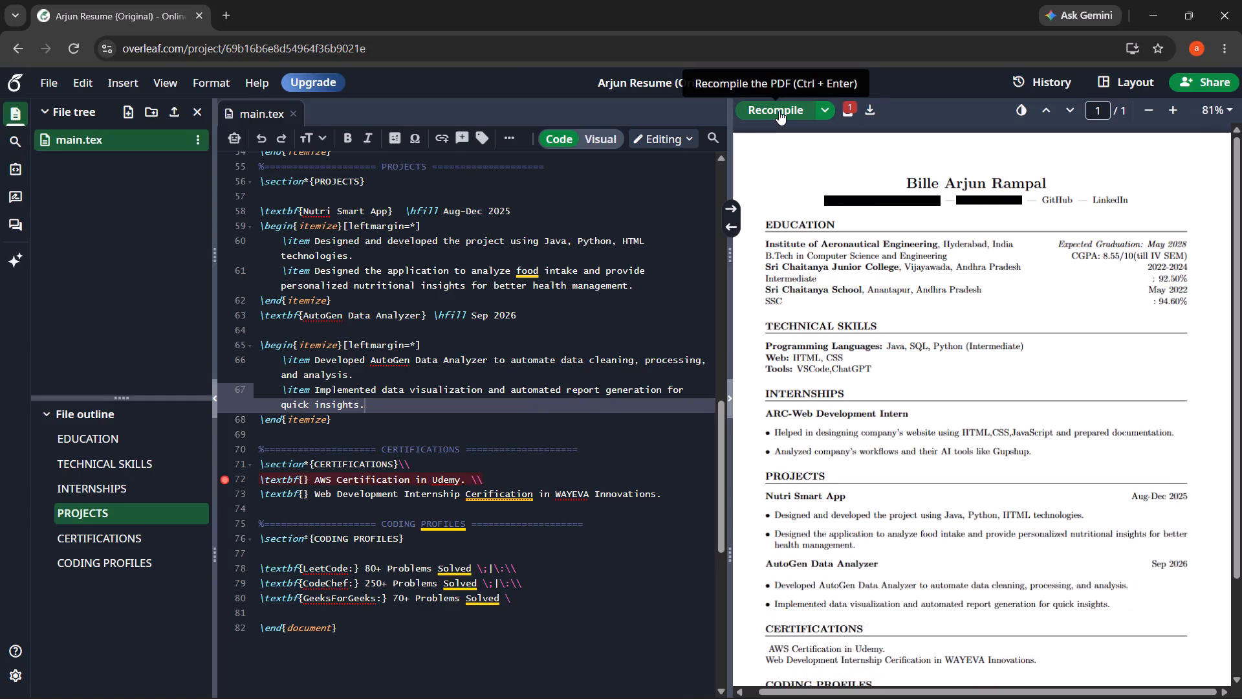
scroll(788, 484, "down", 1)
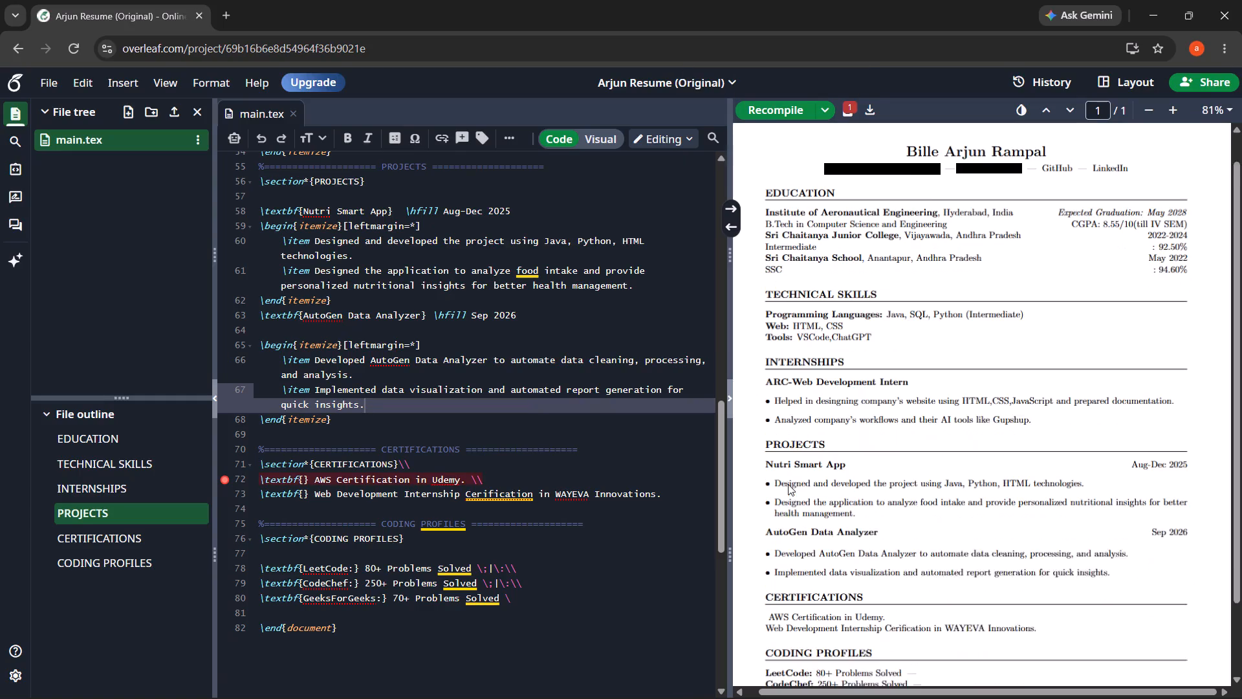
scroll(788, 484, "down", 1)
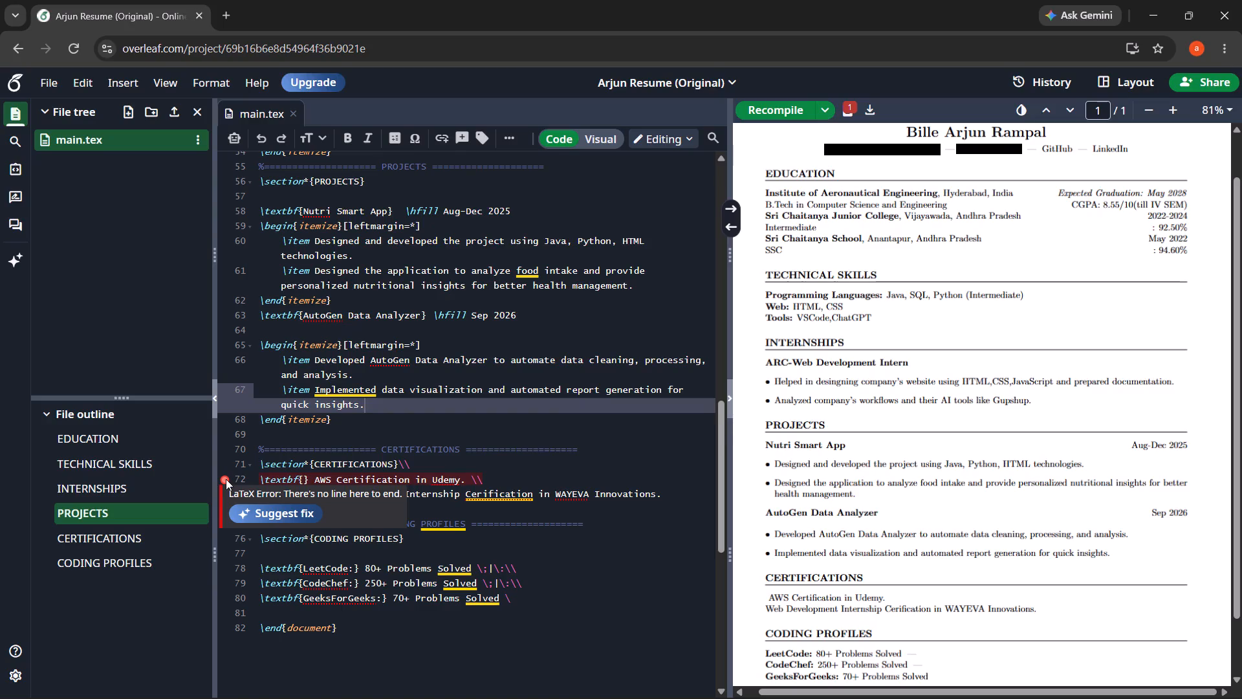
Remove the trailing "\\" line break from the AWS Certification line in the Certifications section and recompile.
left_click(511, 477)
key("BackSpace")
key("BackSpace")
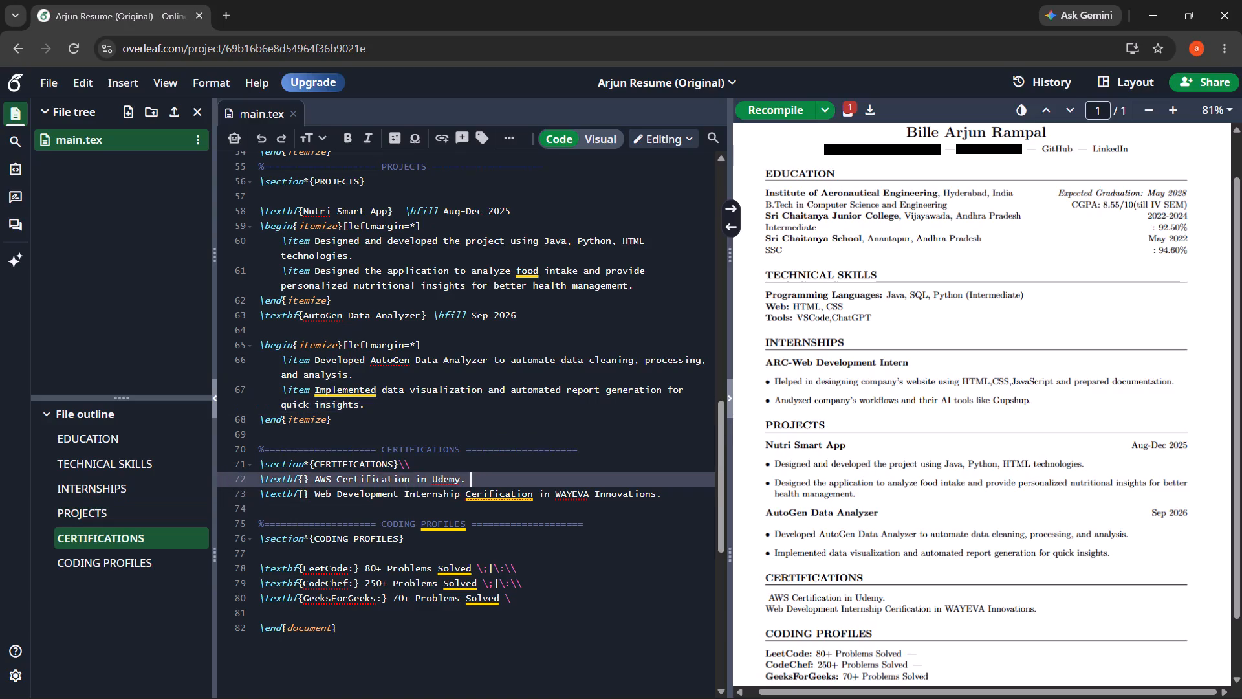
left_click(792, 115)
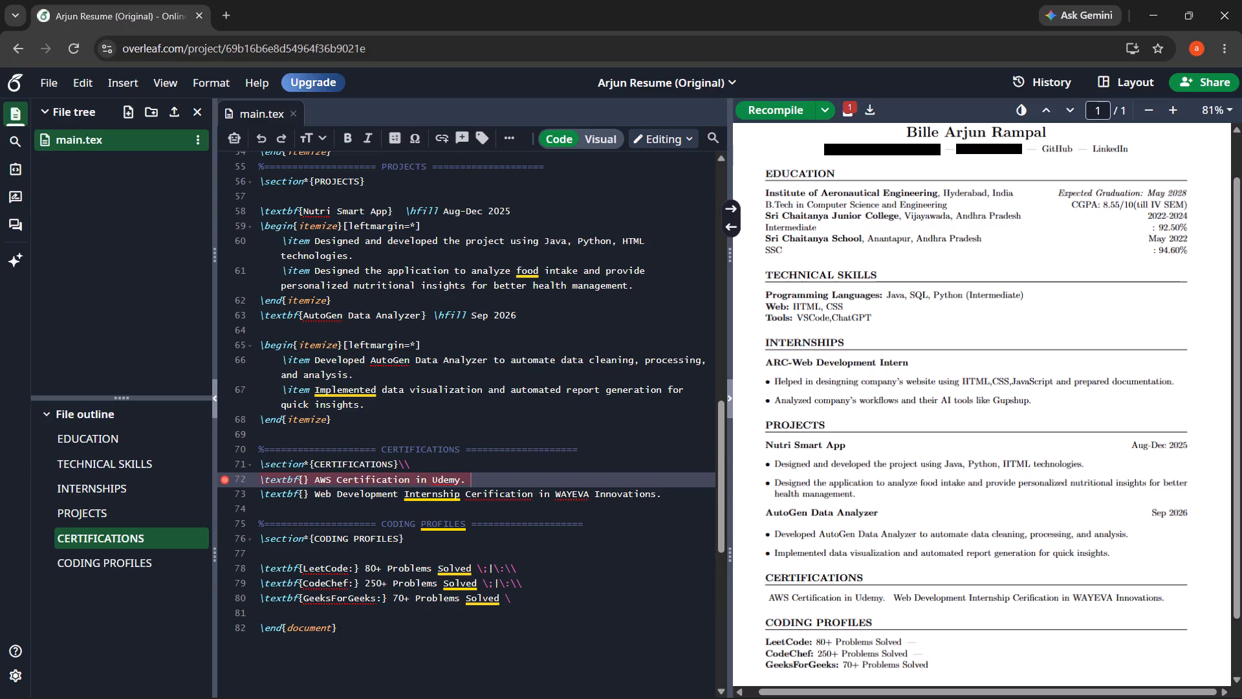
Accept the Error Assist terms and review the suggested fix for the AWS Certification line's LaTeX error, then return to the PDF.
scroll(536, 488, "down", 1)
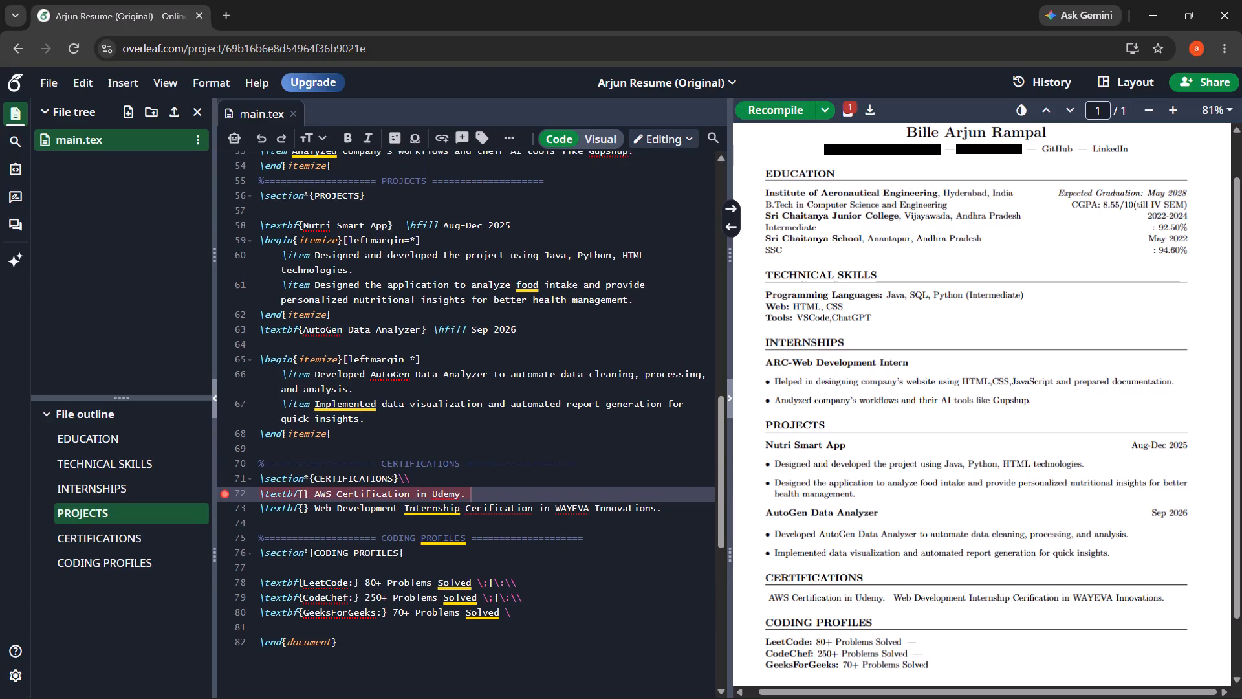
scroll(536, 488, "down", 2)
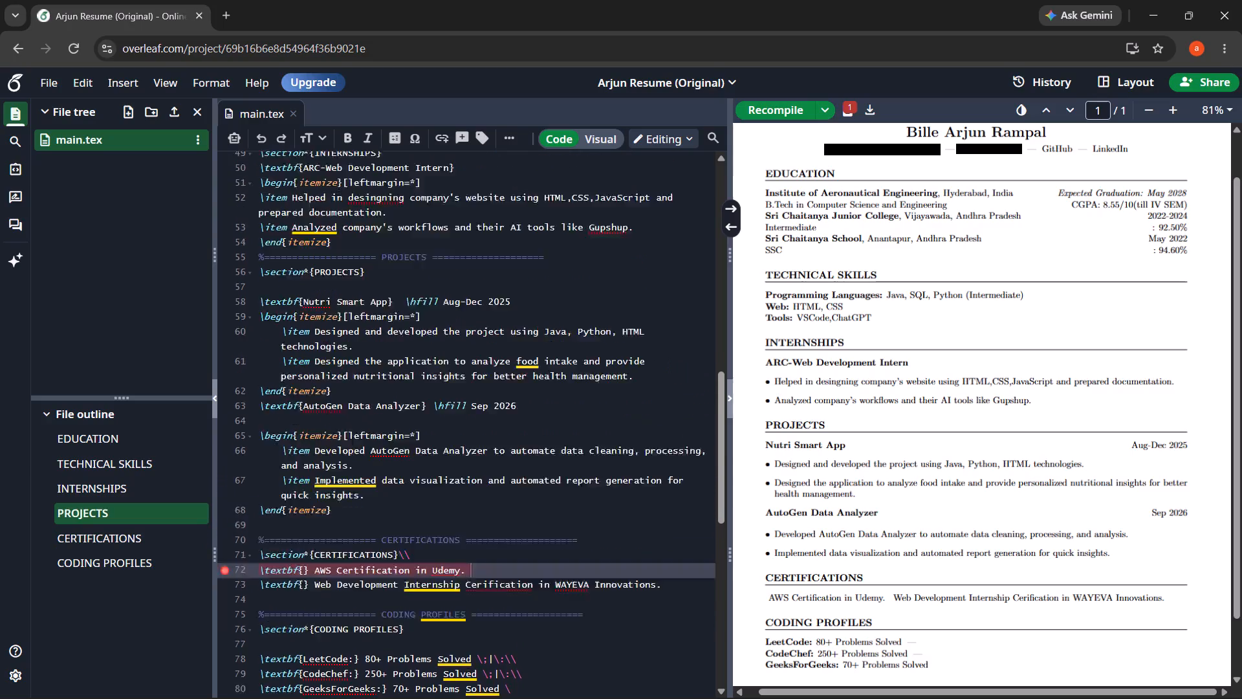
scroll(536, 488, "down", 2)
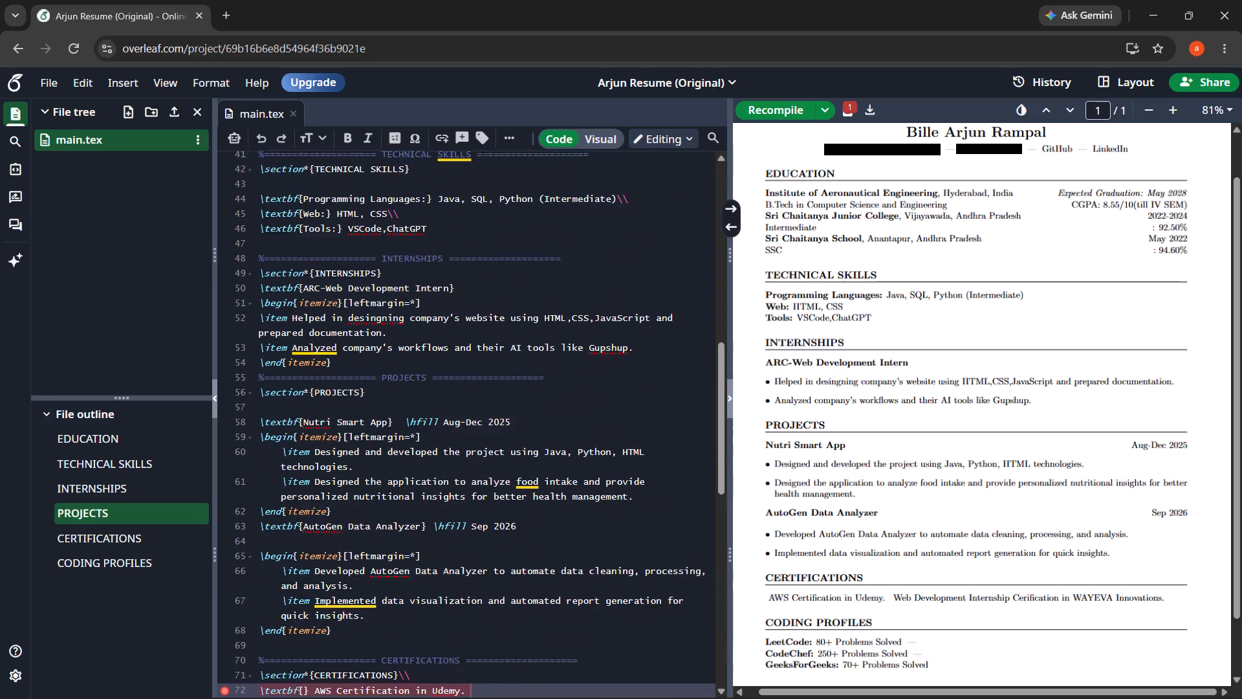
scroll(536, 488, "down", 1)
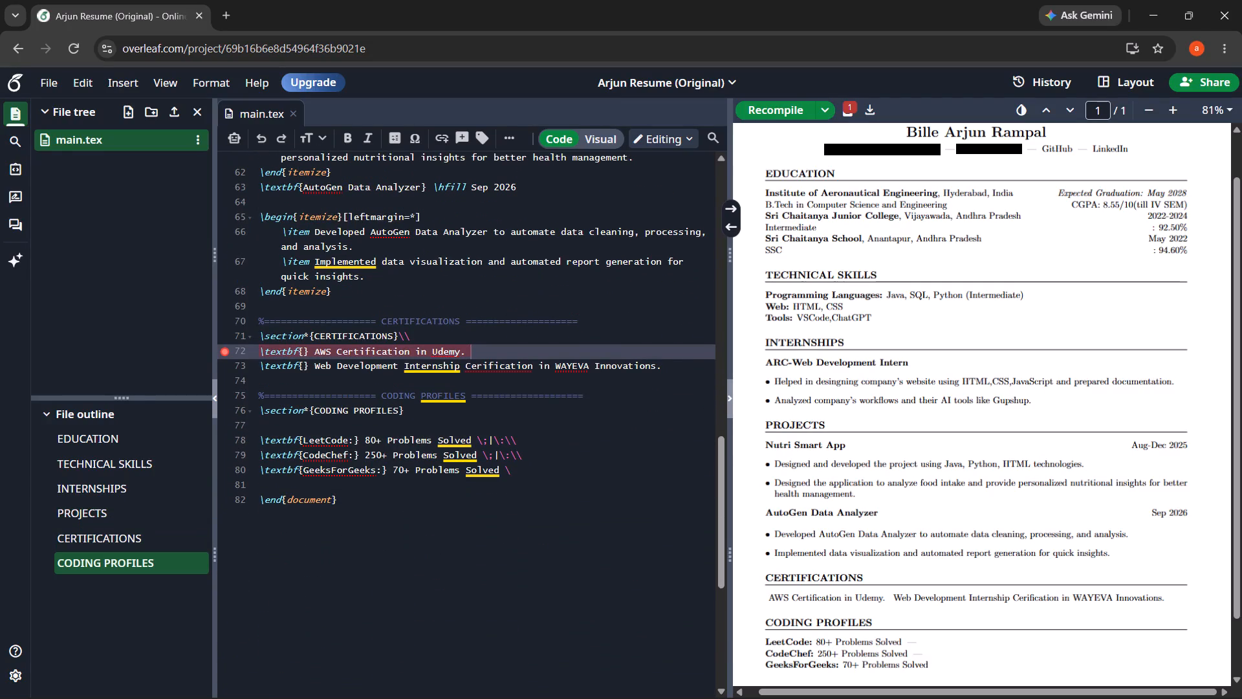
left_click(477, 355)
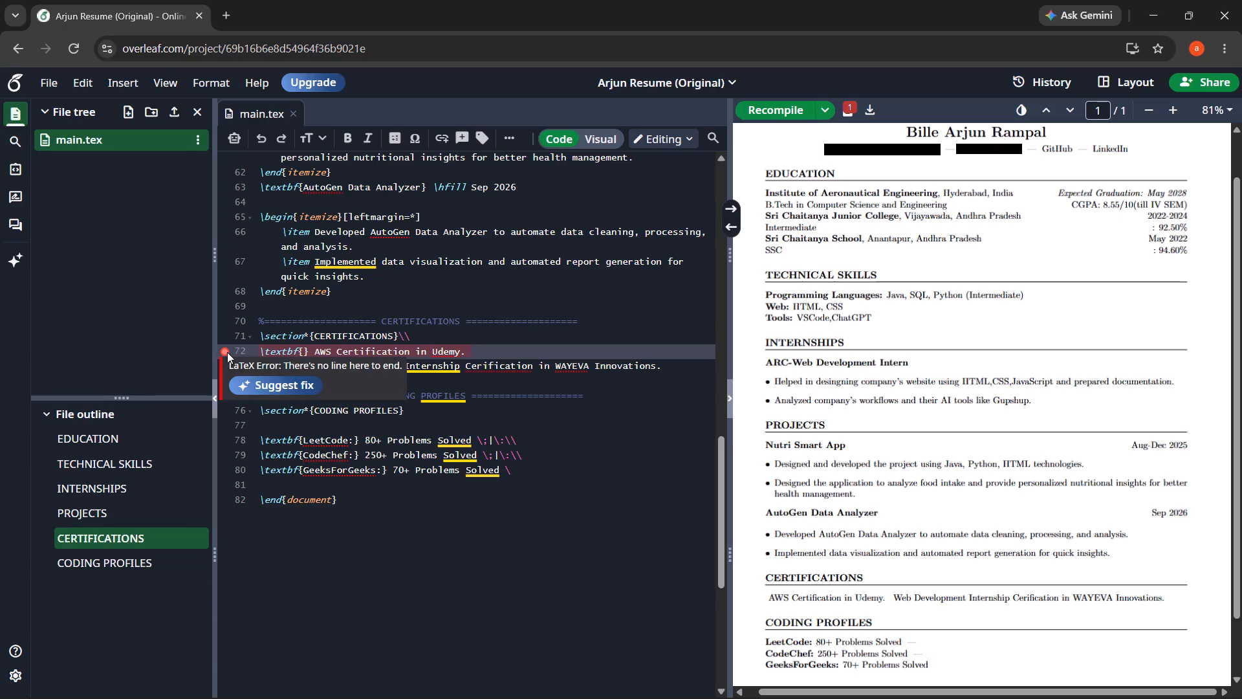
left_click(237, 382)
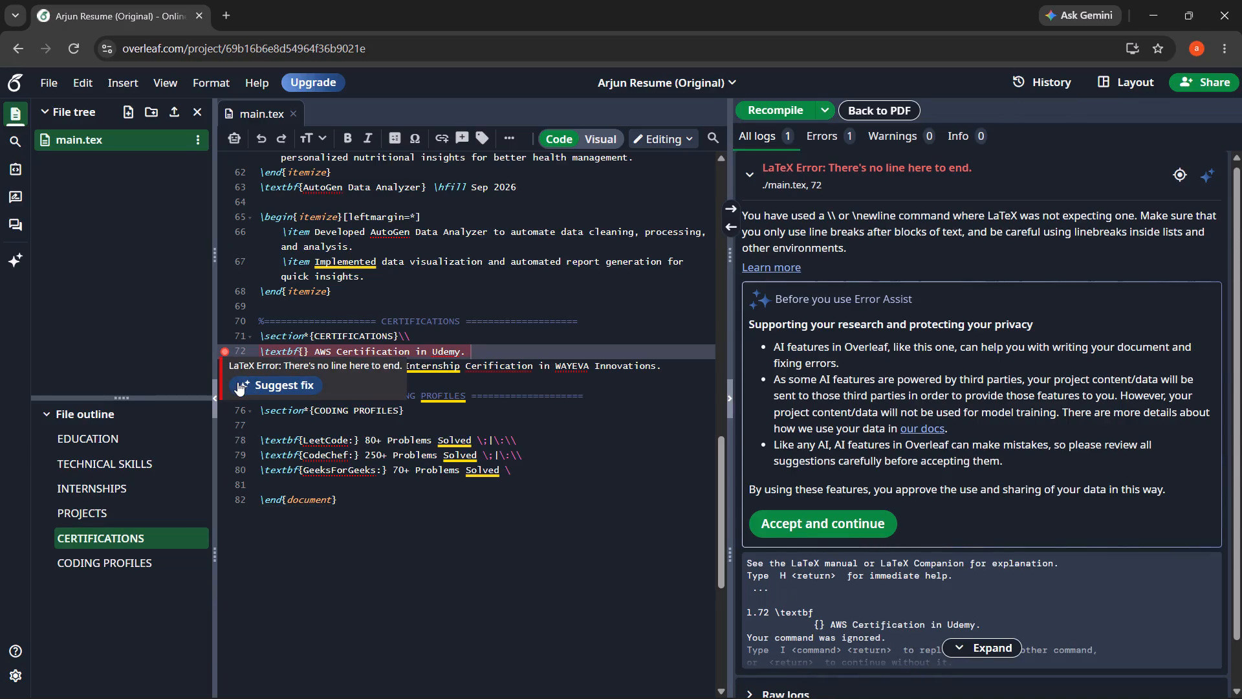
left_click(833, 516)
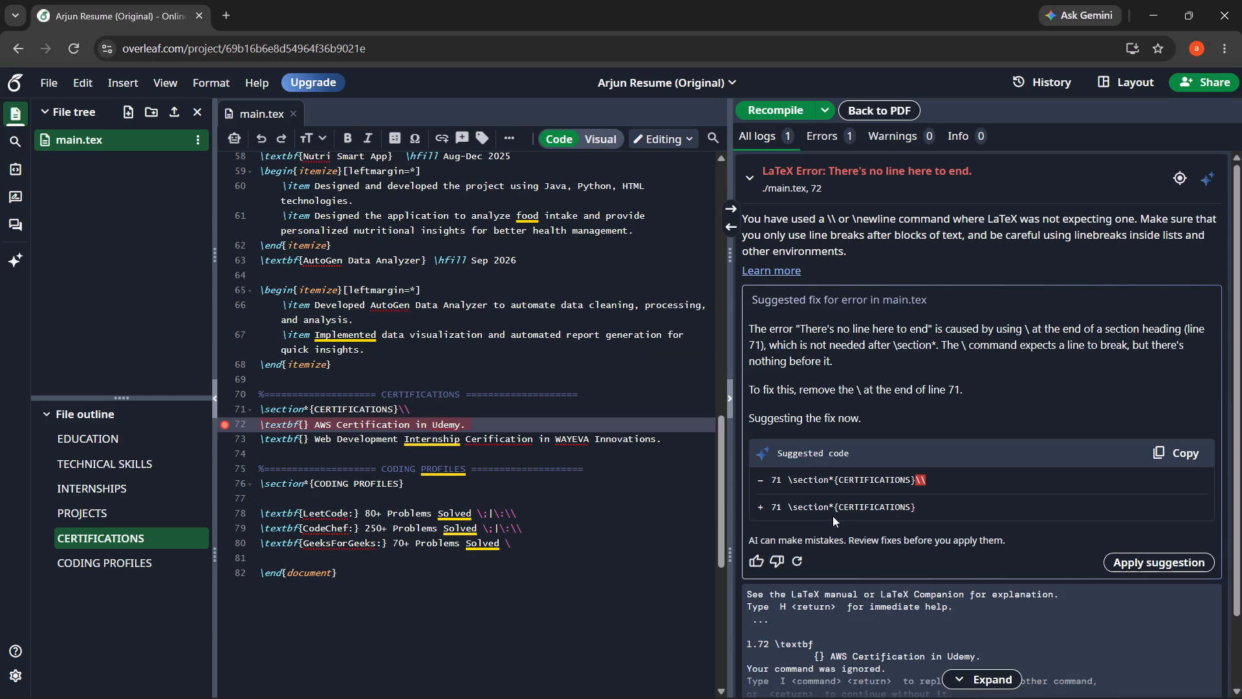
scroll(966, 460, "down", 2)
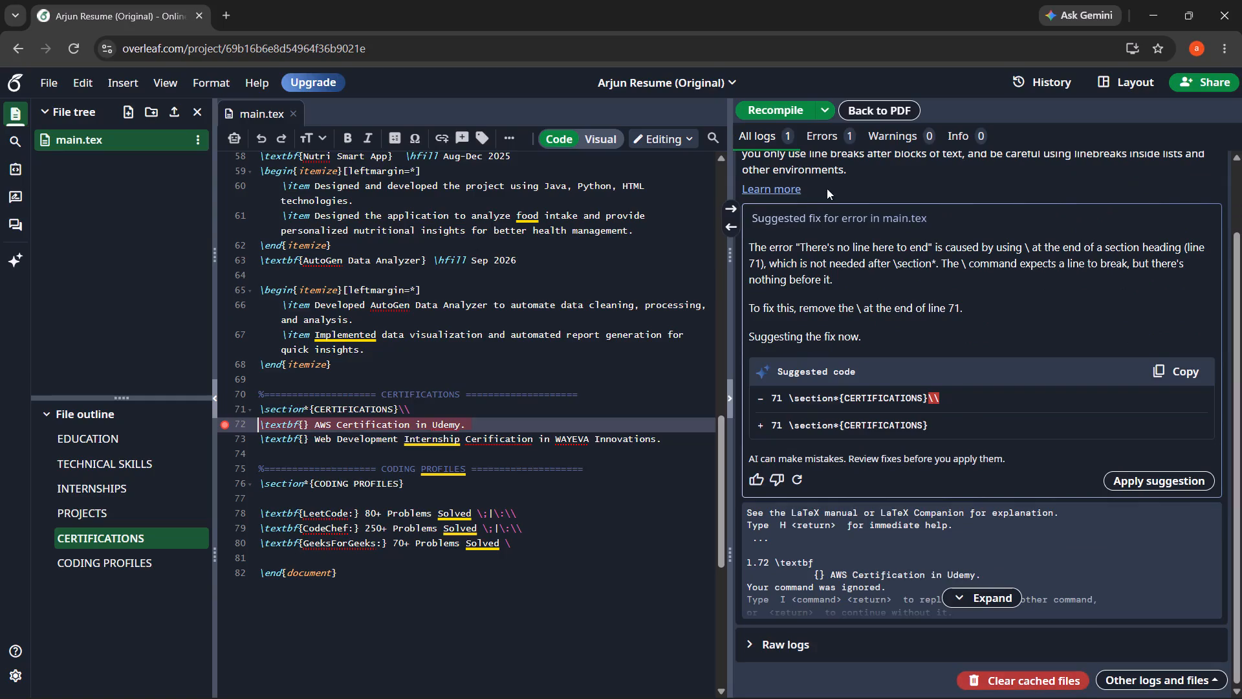
left_click(884, 105)
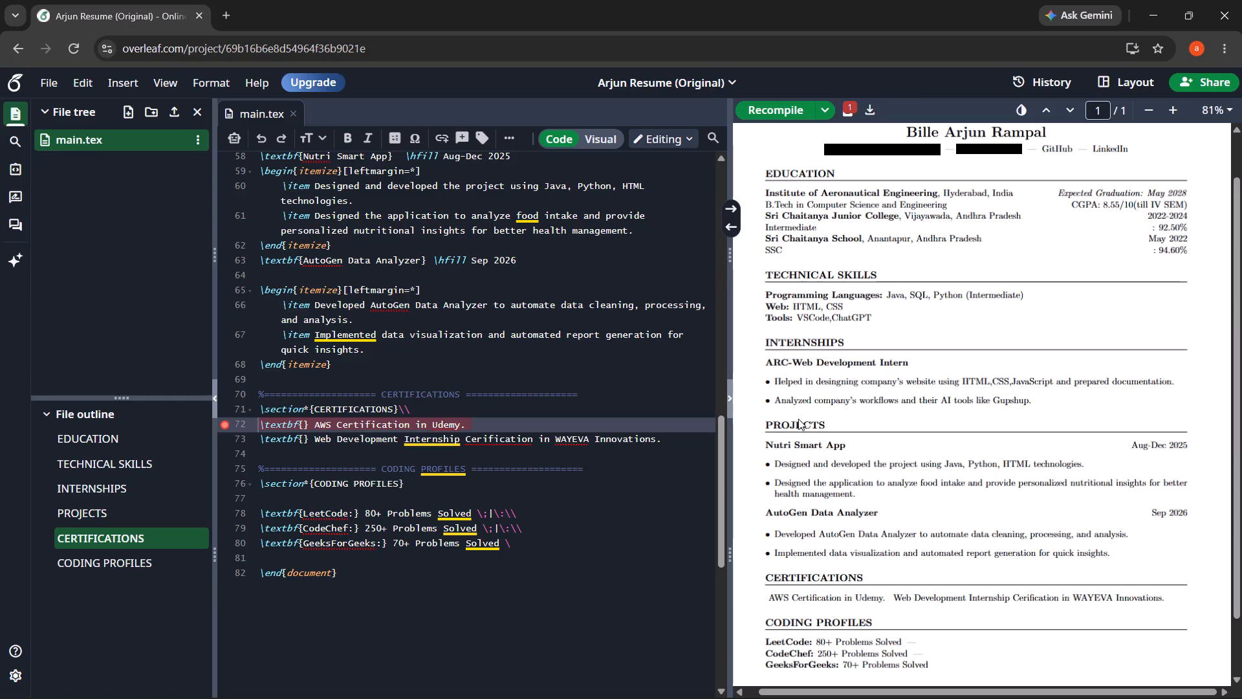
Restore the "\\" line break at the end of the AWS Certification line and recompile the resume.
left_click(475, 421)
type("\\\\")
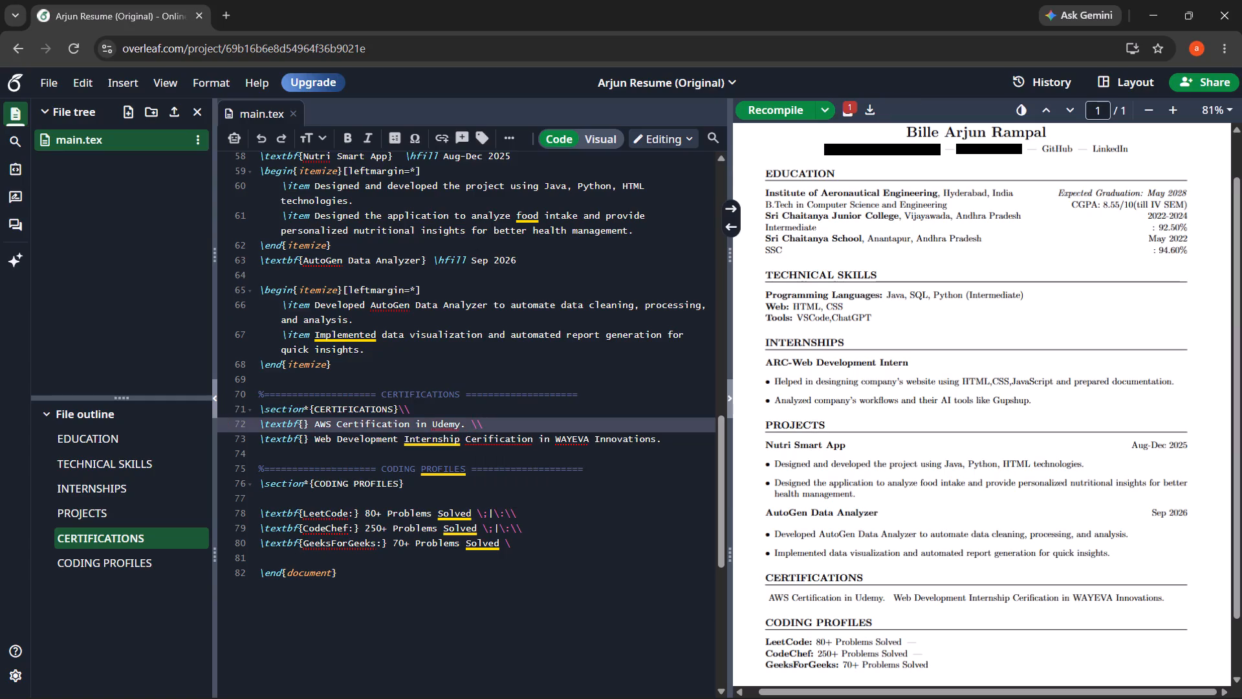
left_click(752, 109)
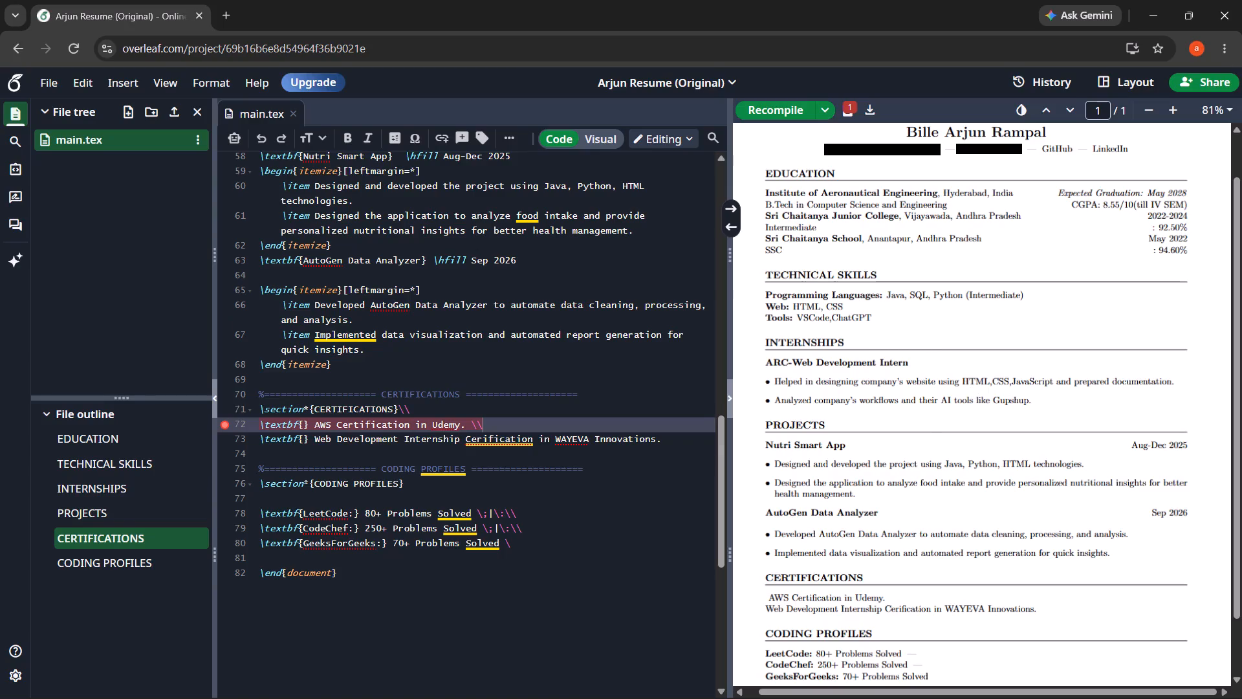
Remove SQL from the Programming Languages line in the Technical Skills section, leaving Java and Python (Intermediate).
scroll(460, 323, "up", 5)
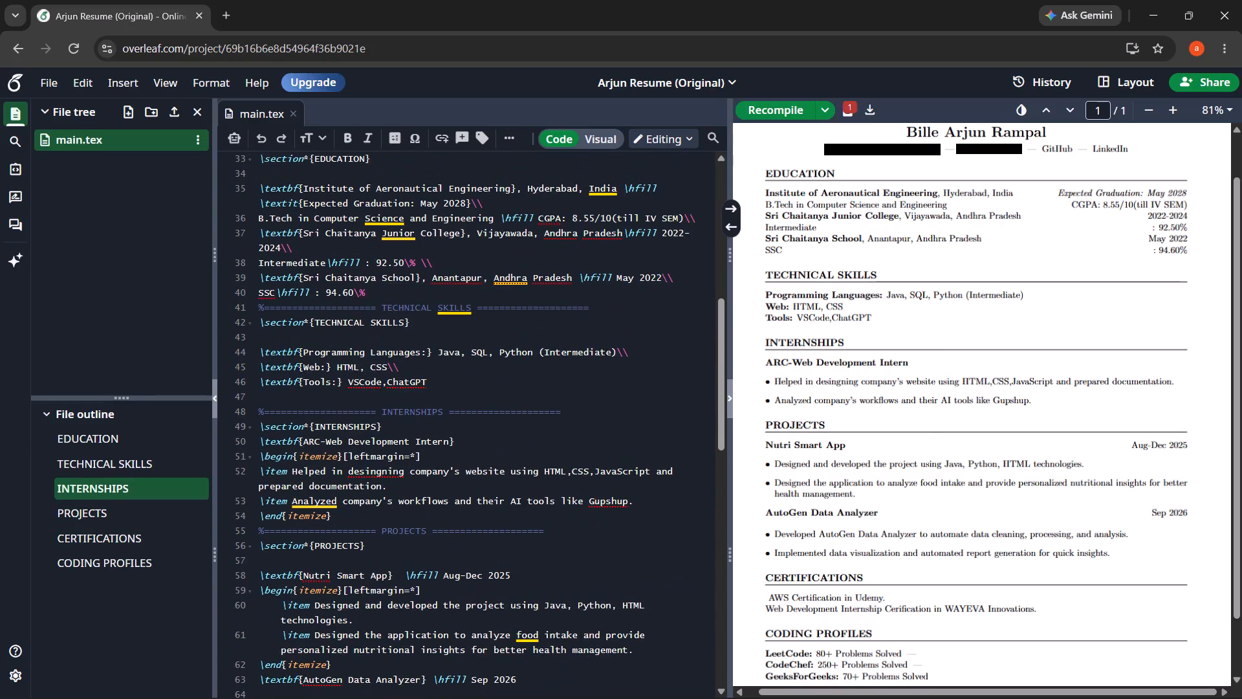
left_click(490, 351)
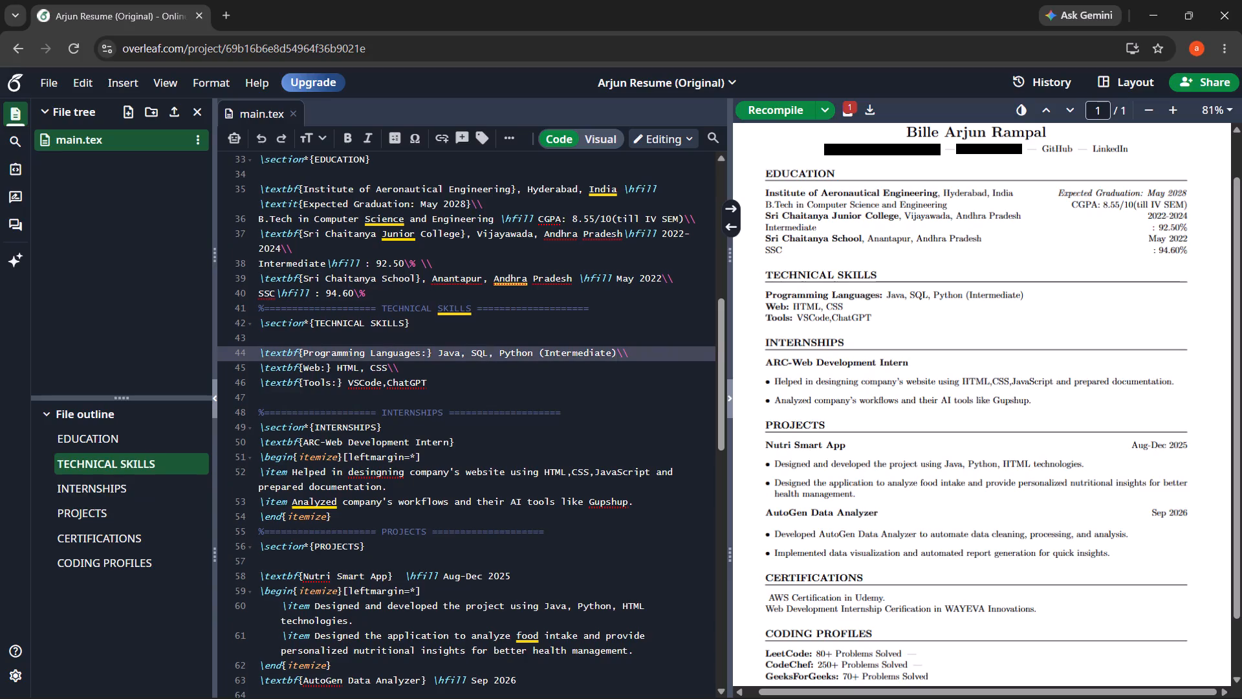
key("BackSpace")
key("BackSpace")
key("BackSpace")
key("BackSpace")
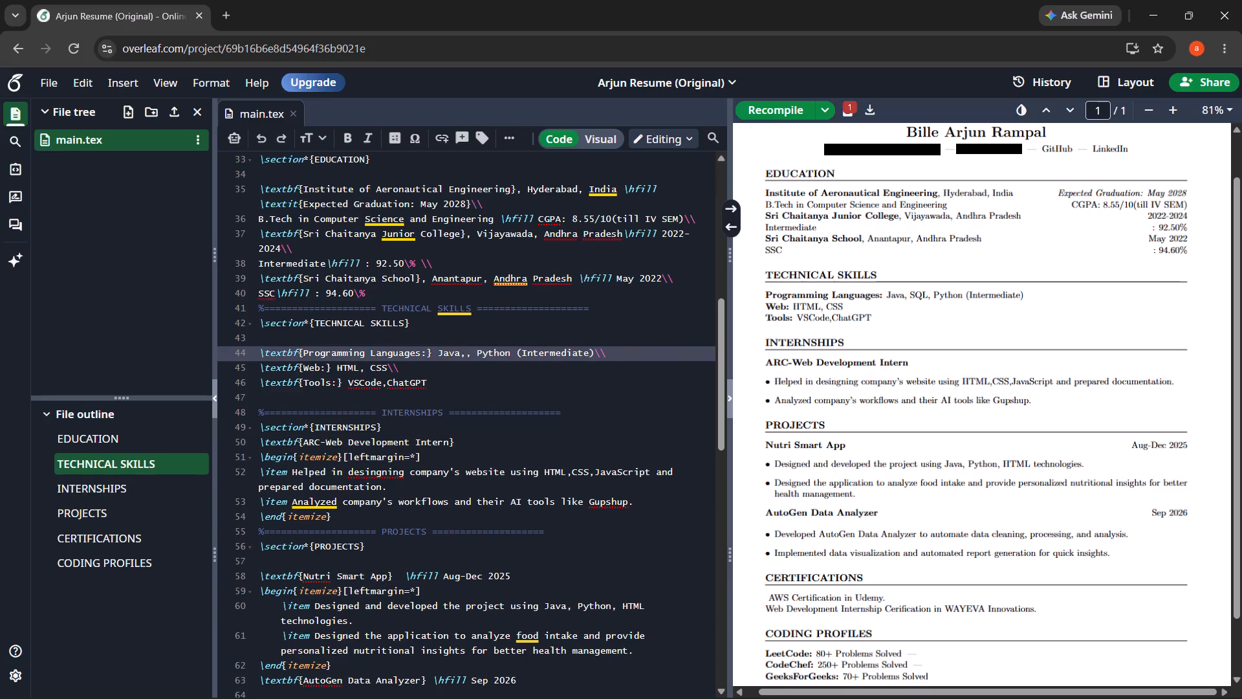
key("BackSpace")
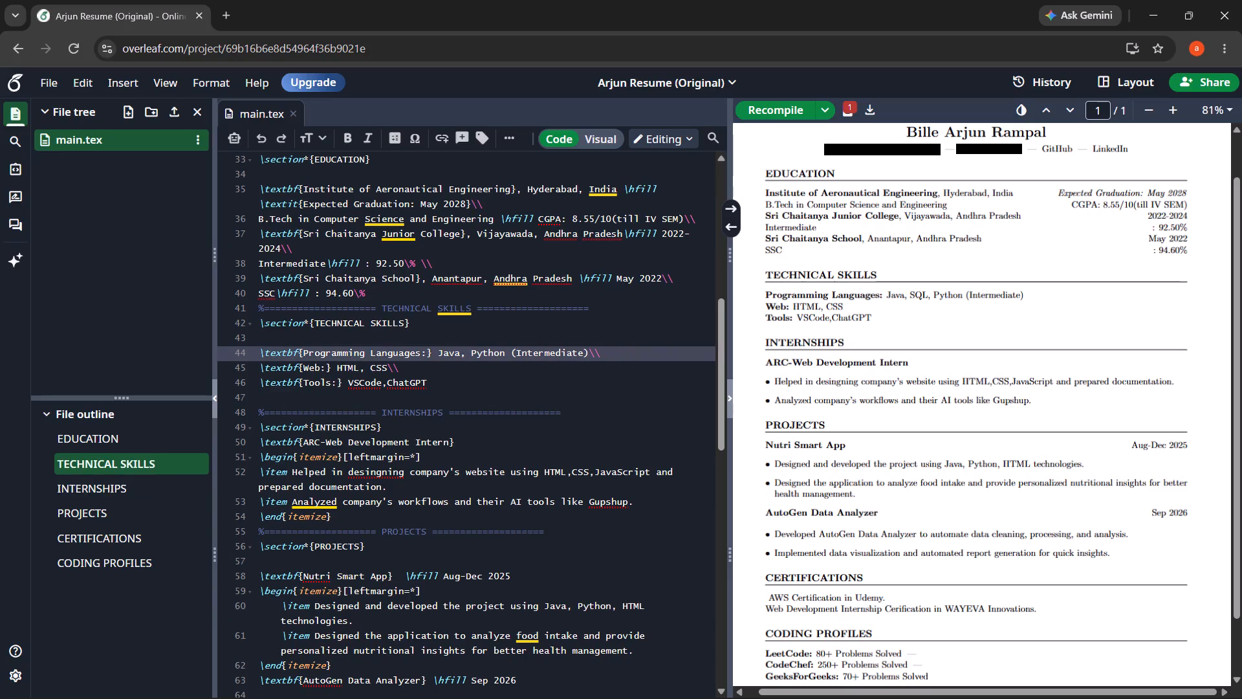
Insert a new line below the Web skills line with the bold label "Databases:" using \textbf{}.
left_click(430, 368)
key("Return")
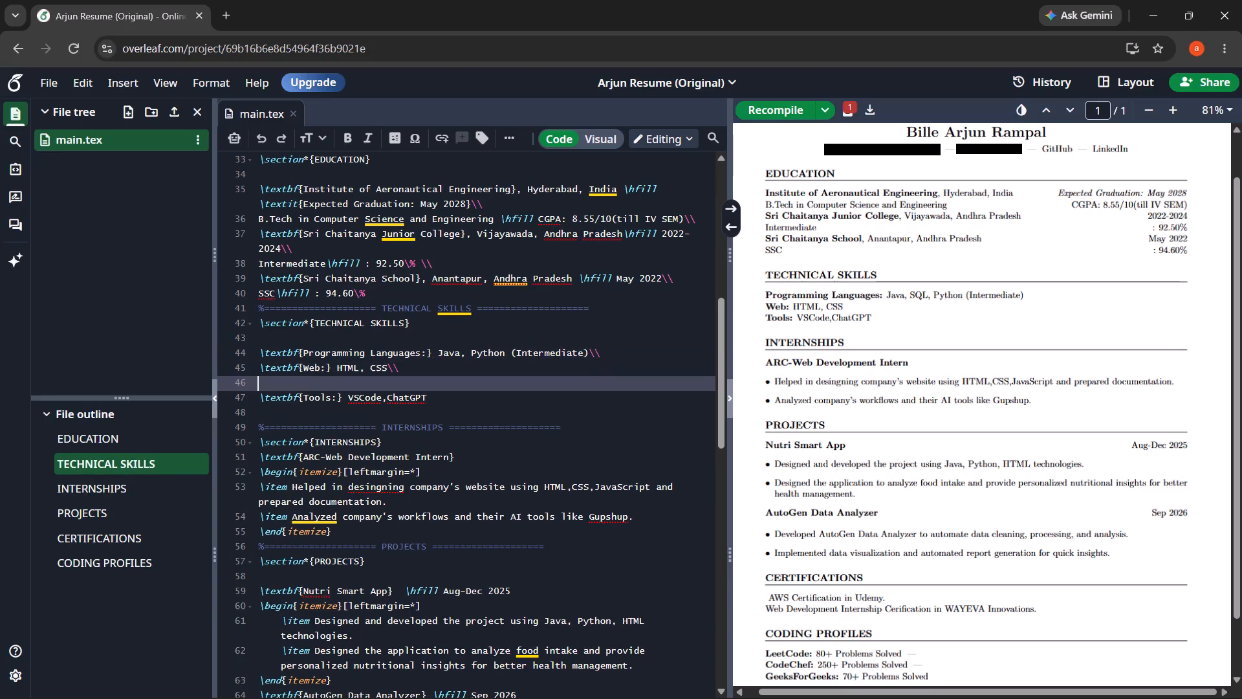
type("\\te")
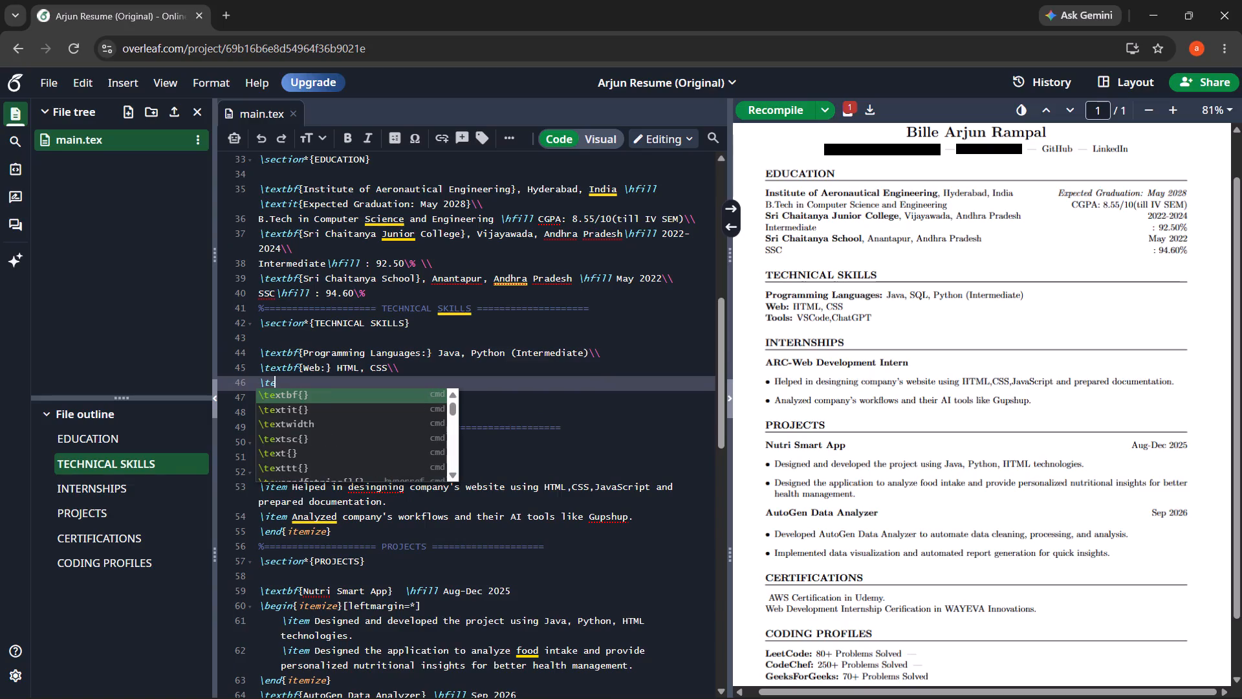
type("xt")
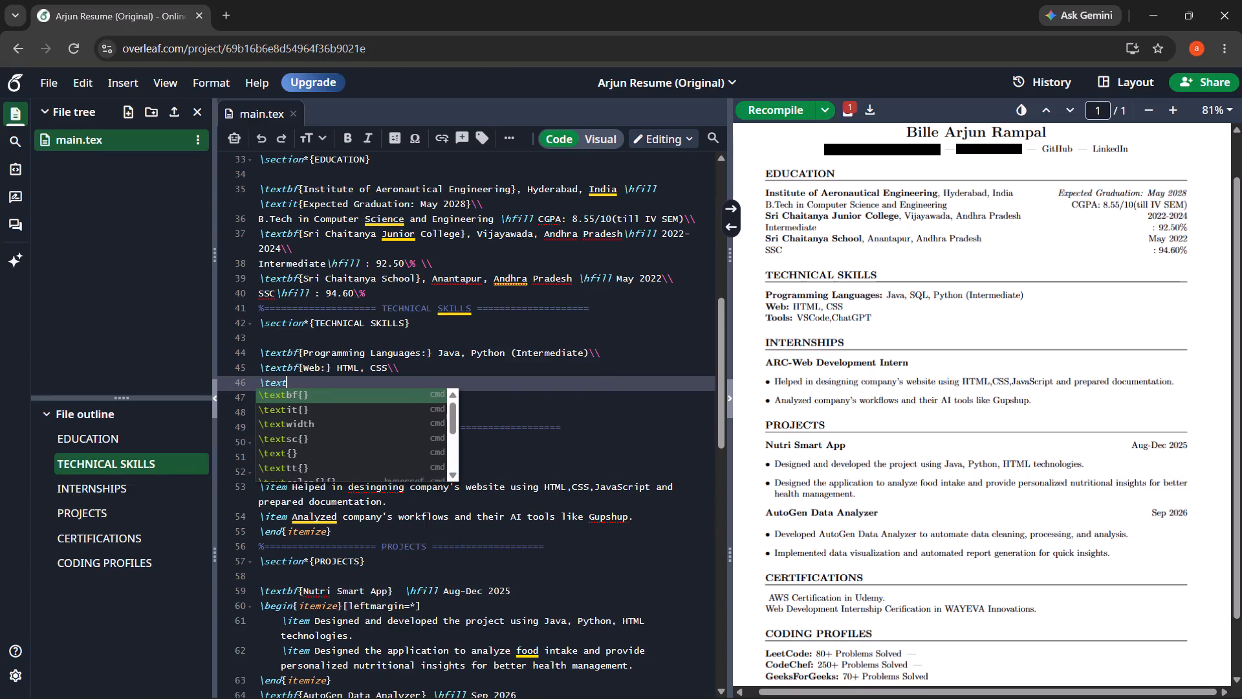
key("Down")
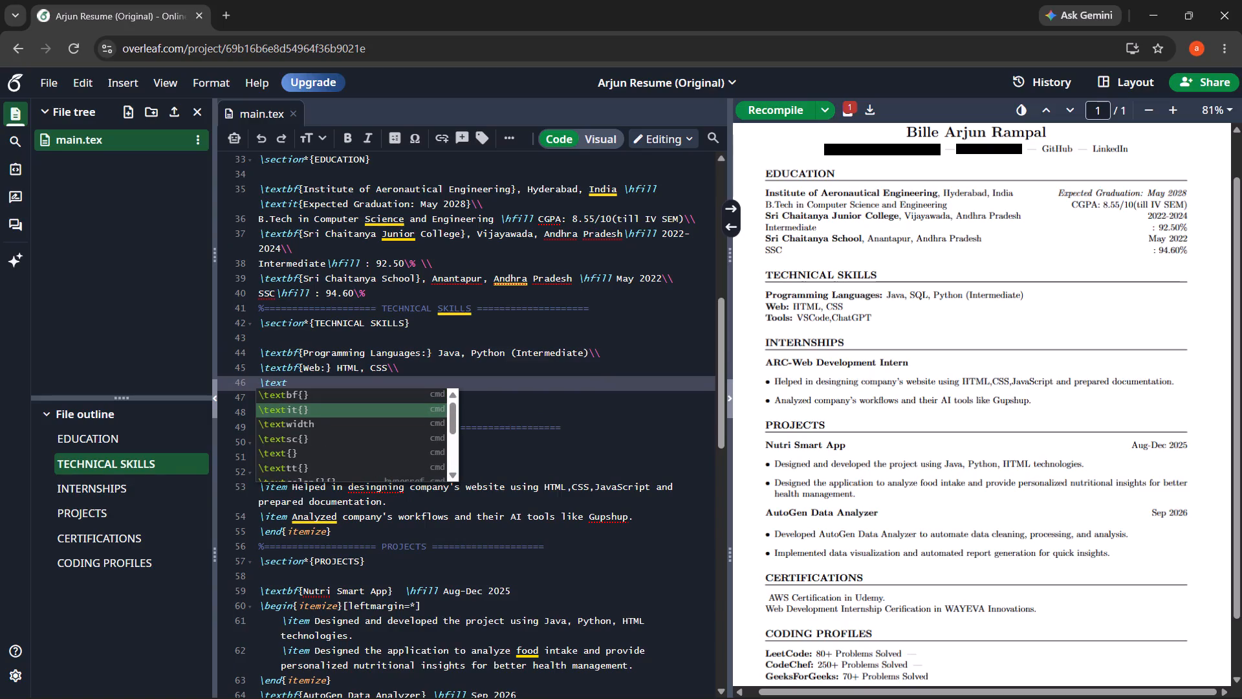
key("Return")
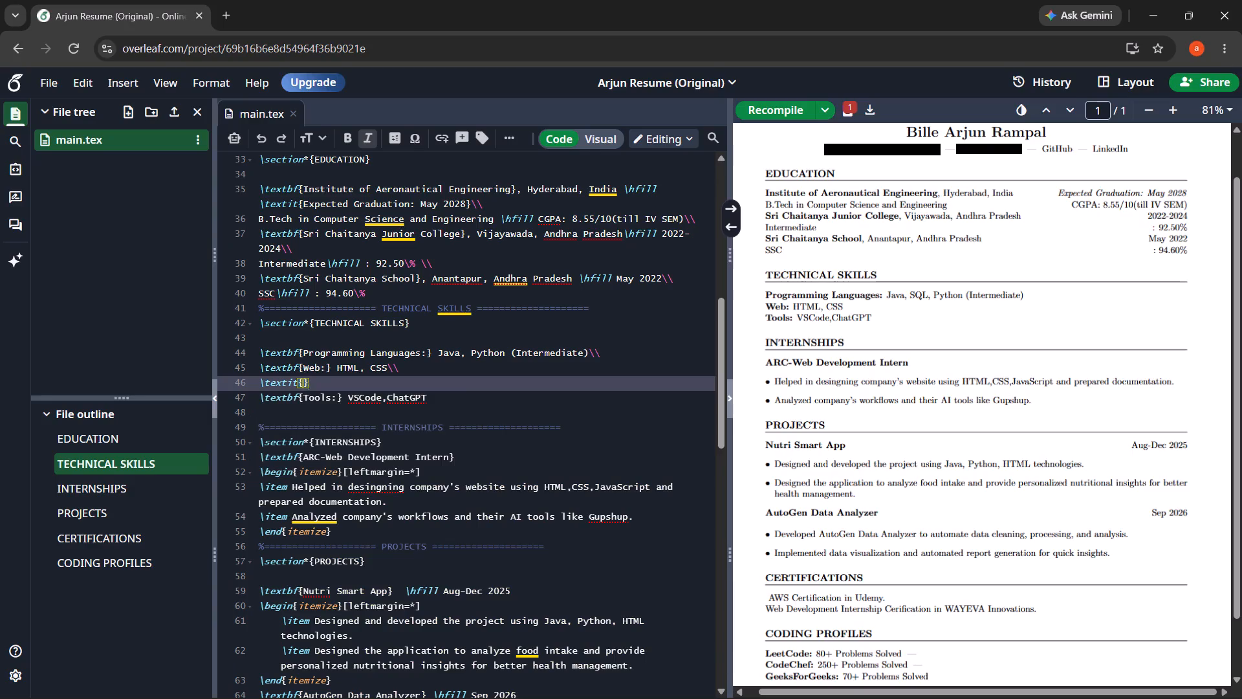
key("Left")
key("BackSpace")
key("BackSpace")
type("bf")
key("Right")
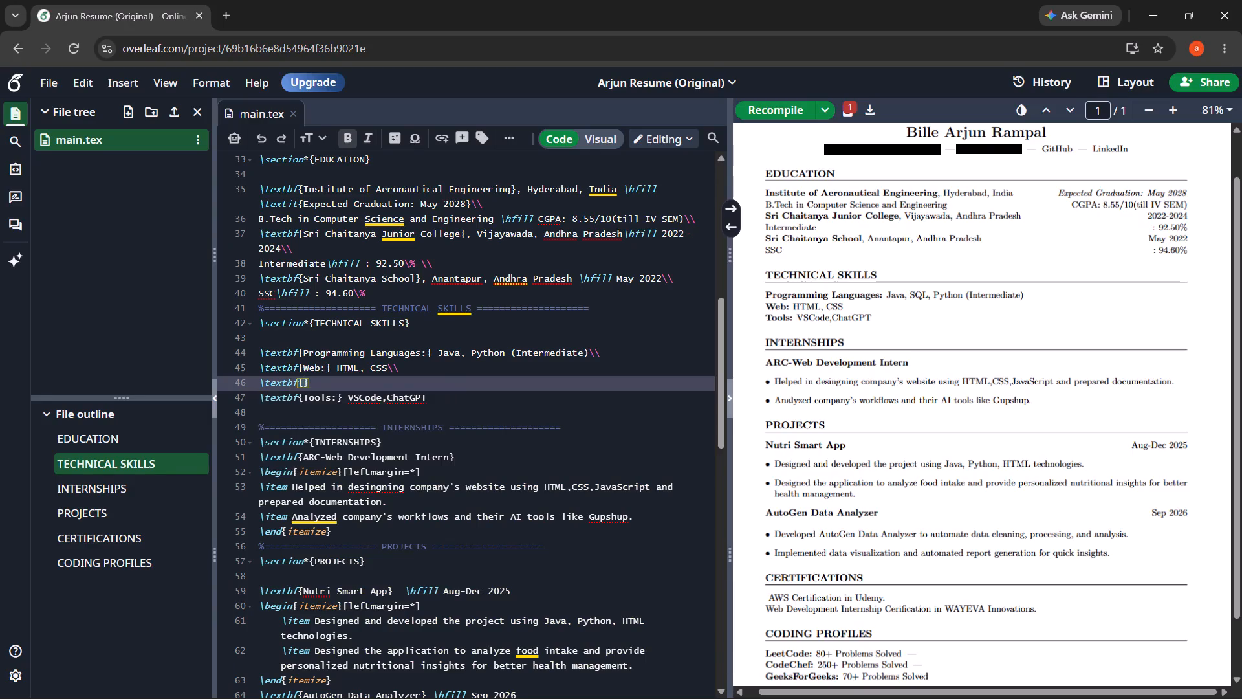
type("Database")
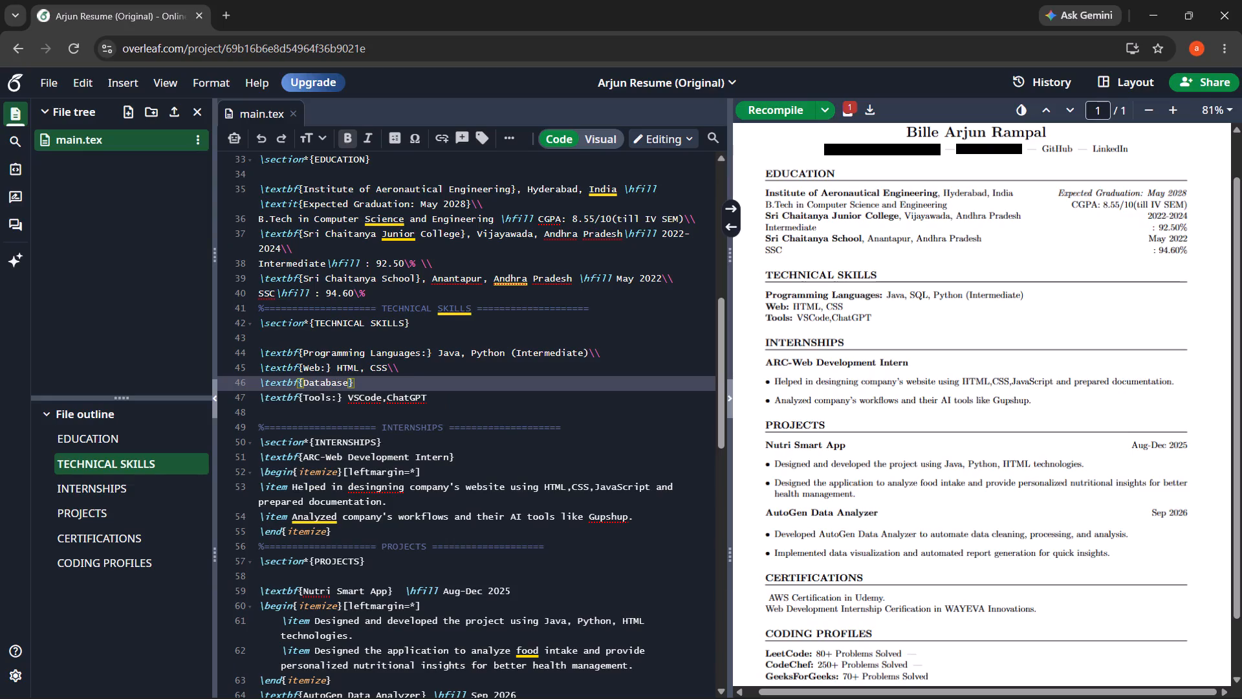
key("s")
key("shift+colon")
Enter MySQL after the Databases label, end the line with a "\\" line break, and recompile the resume.
key("Right")
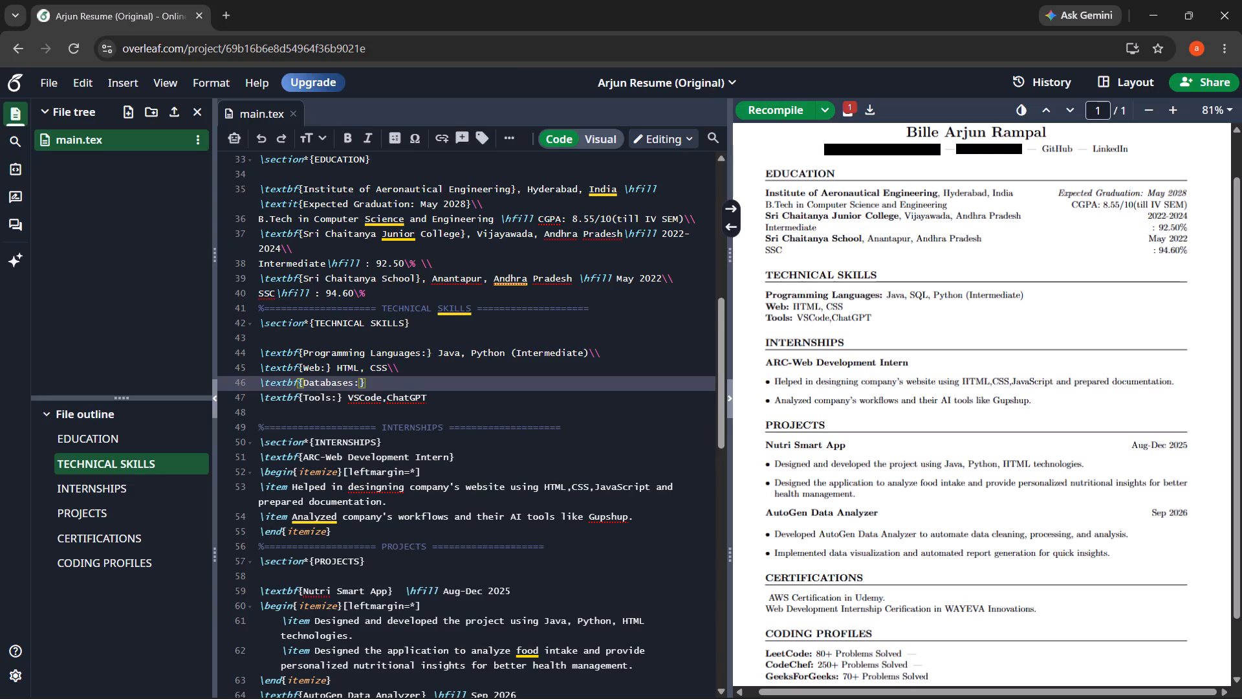
key("space")
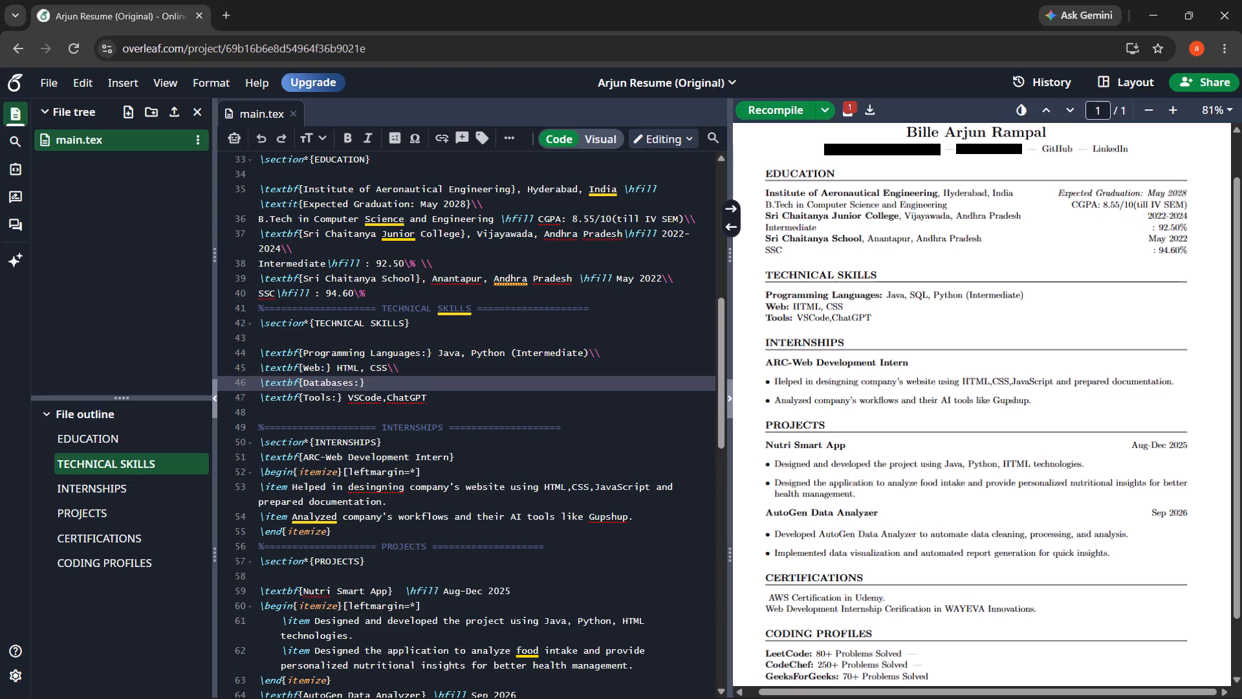
type("My")
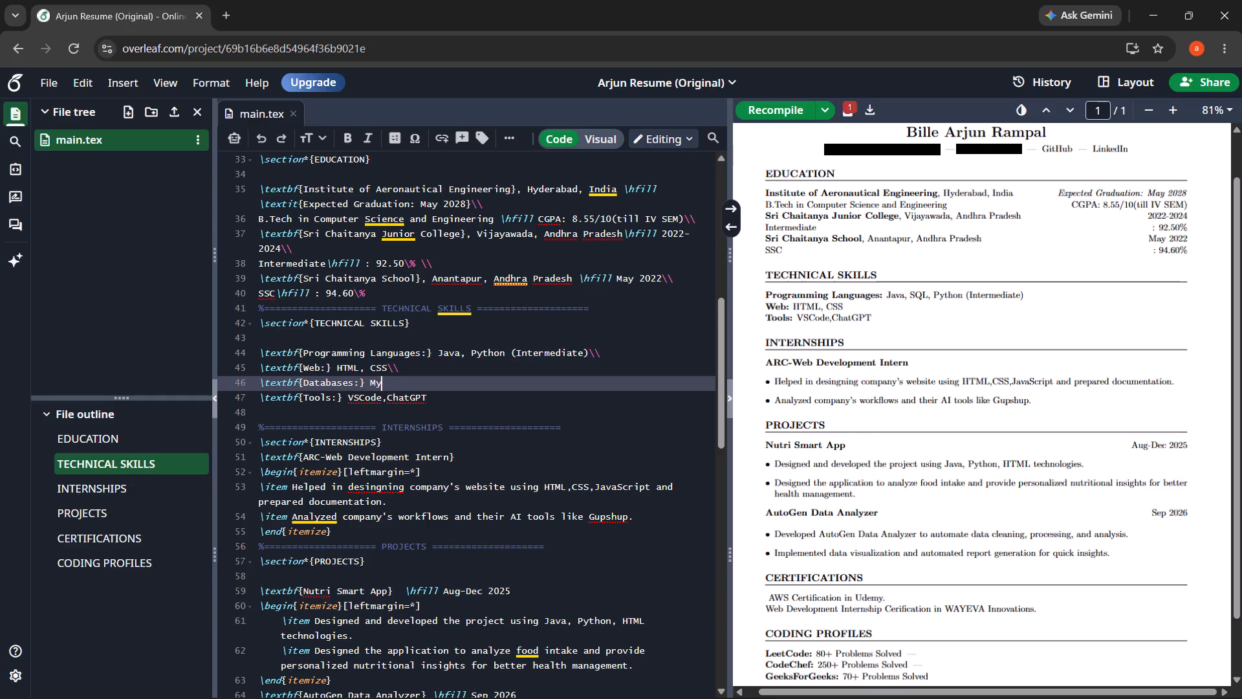
key("shift+s")
type("QL")
key("space")
type("\\\\")
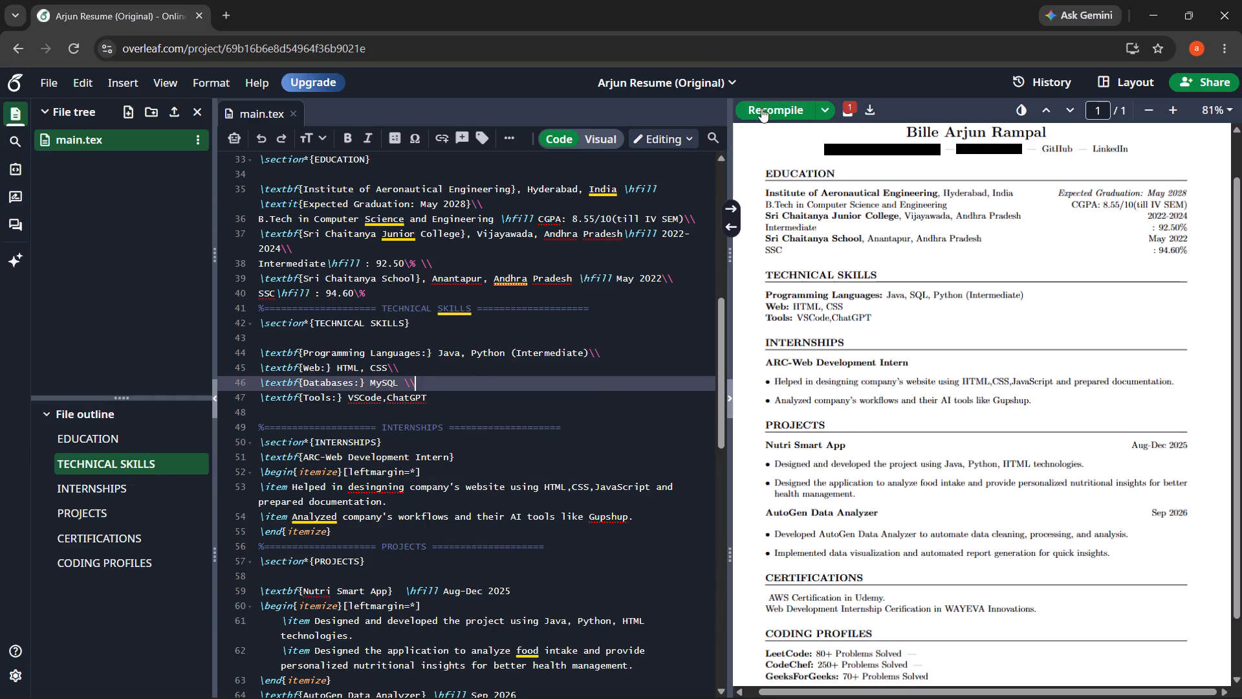
left_click(764, 105)
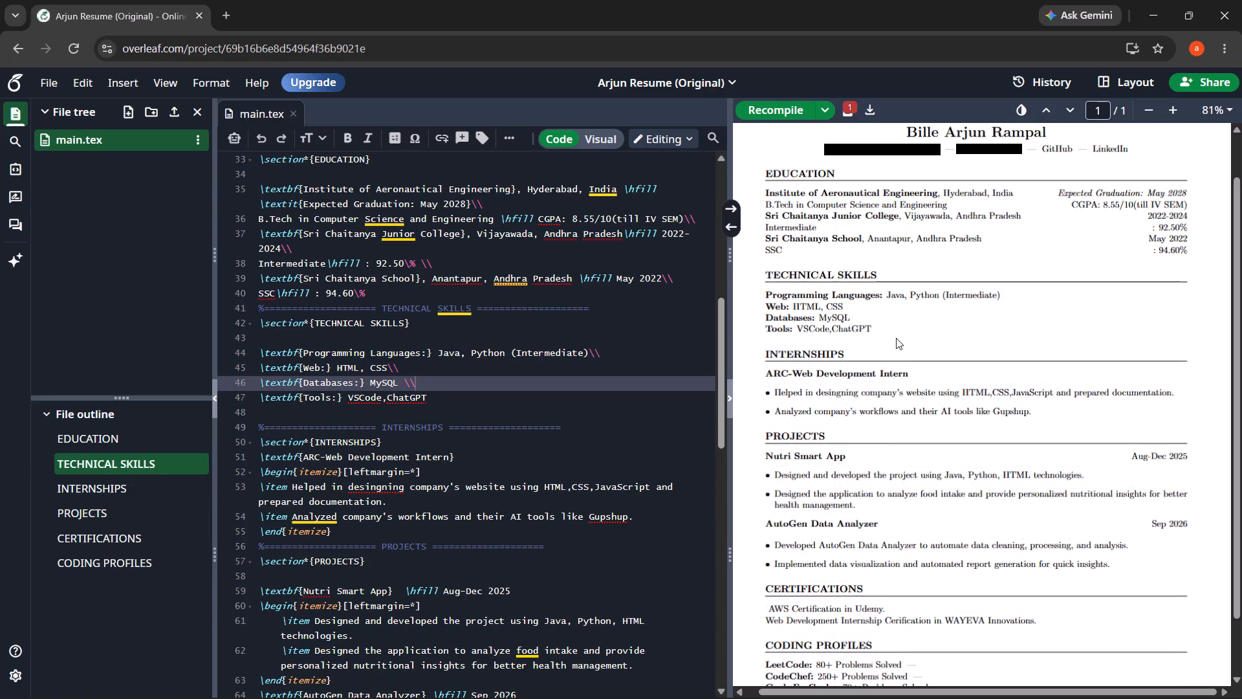
Download the compiled resume as a PDF and check the preview down to the Coding Profiles section.
left_click(861, 108)
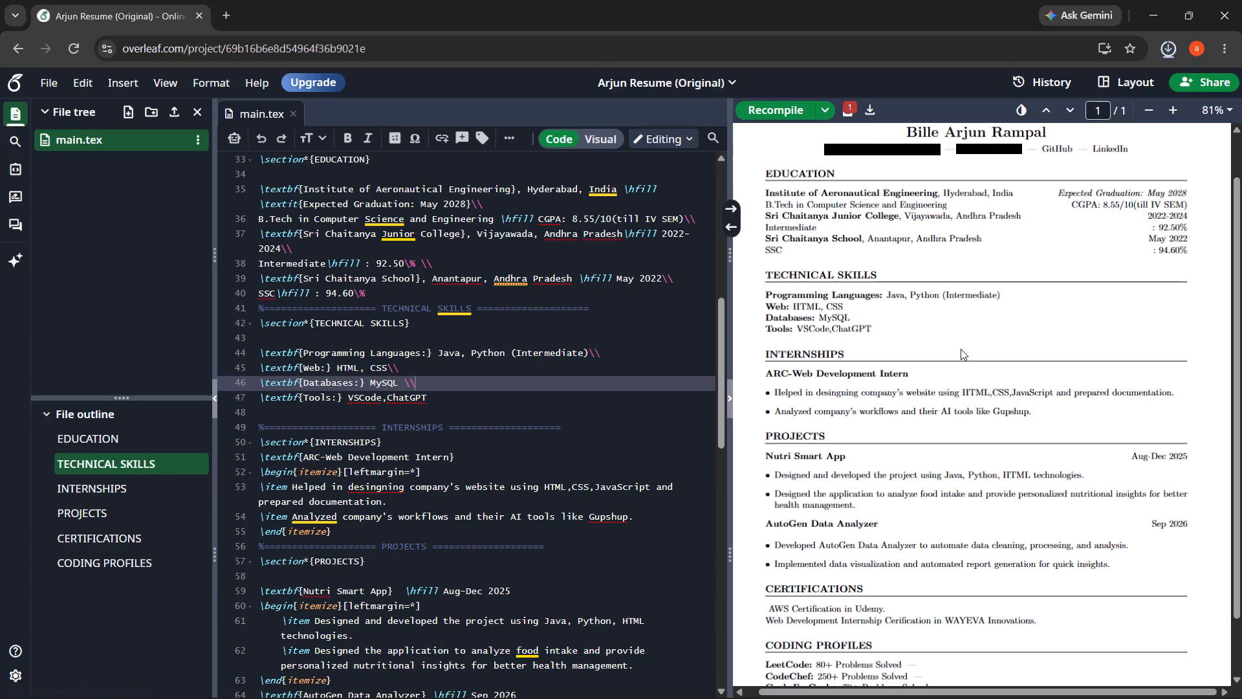